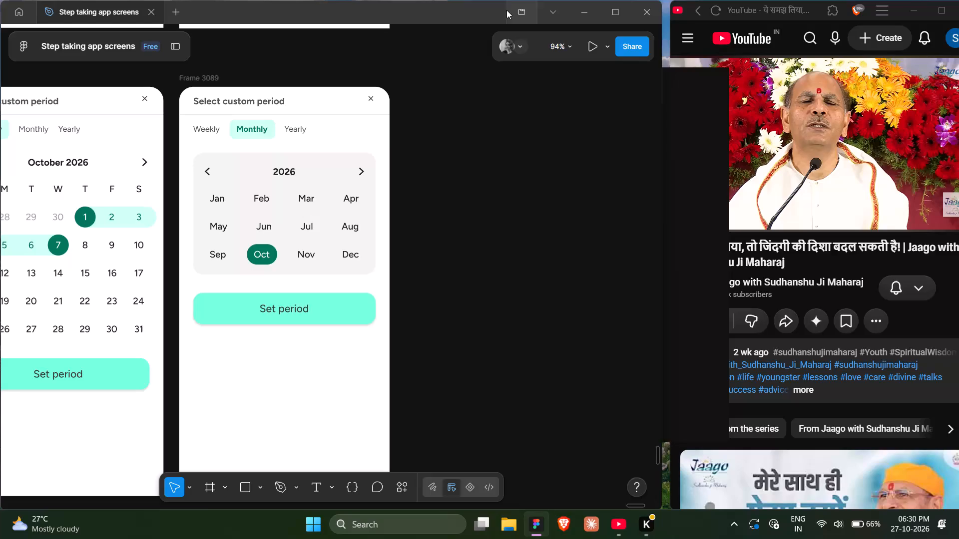
Widen the design window so it extends over part of the neighbouring video window.
{"action": "left_click_drag", "start_coordinate": [662, 234], "coordinate": [690, 230]}
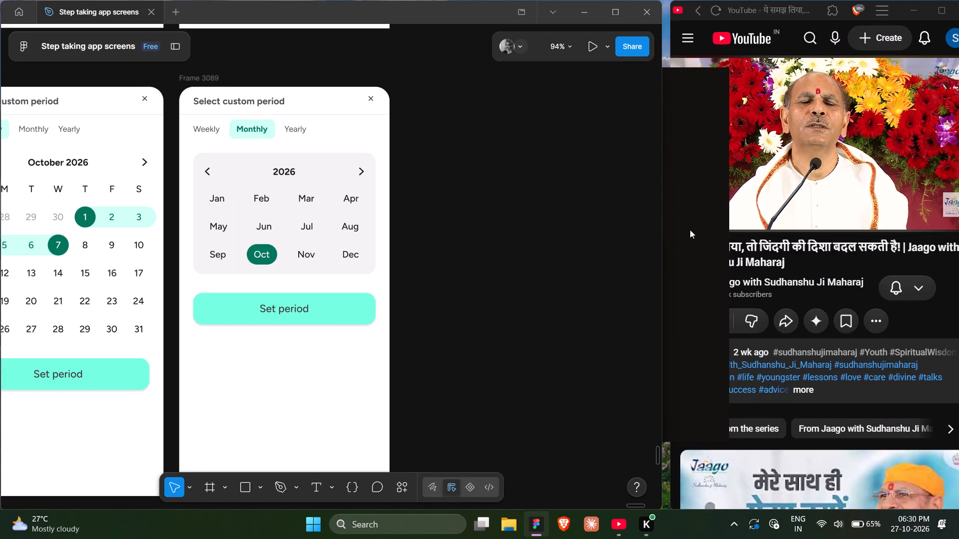
{"action": "left_click", "coordinate": [555, 146]}
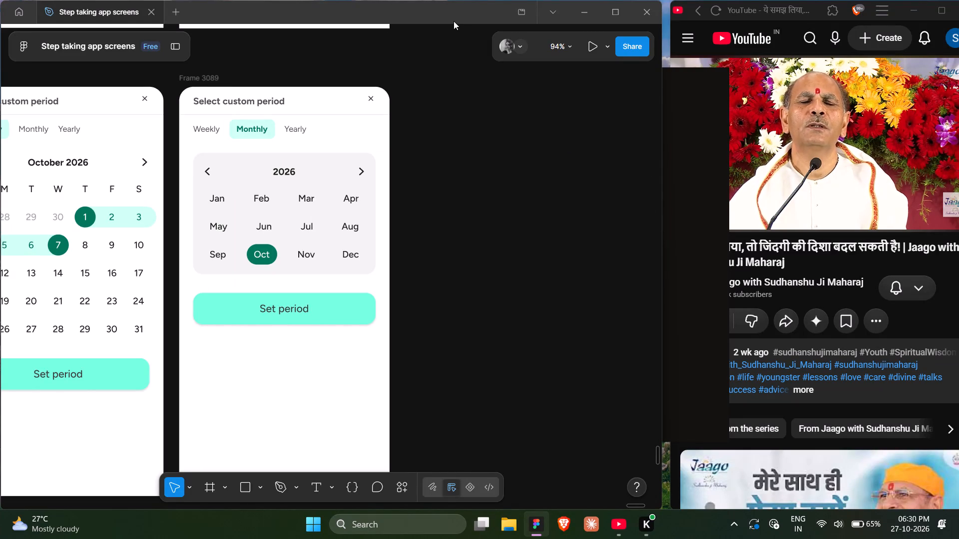
{"action": "left_click", "coordinate": [454, 21]}
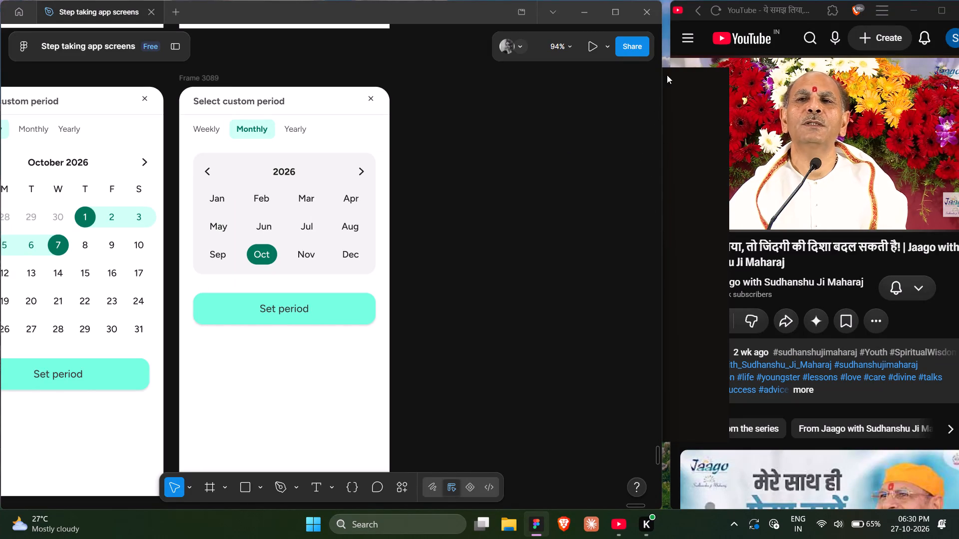
{"action": "left_click_drag", "start_coordinate": [664, 79], "coordinate": [735, 87]}
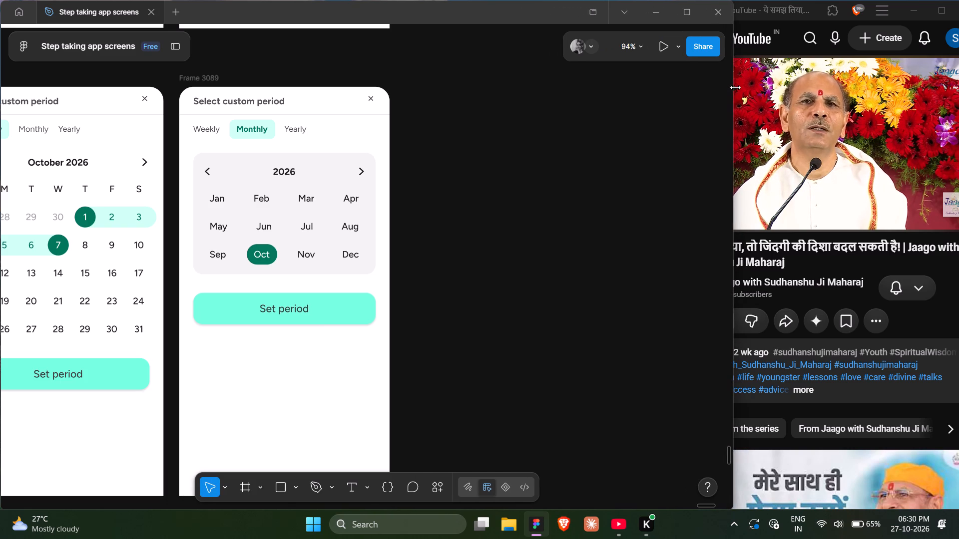
Duplicate the Monthly custom period frame, Frame 3089, and place the copy directly beside the original.
{"action": "left_click", "coordinate": [511, 234]}
{"action": "scroll", "coordinate": [511, 234], "scroll_direction": "right", "scroll_amount": 1}
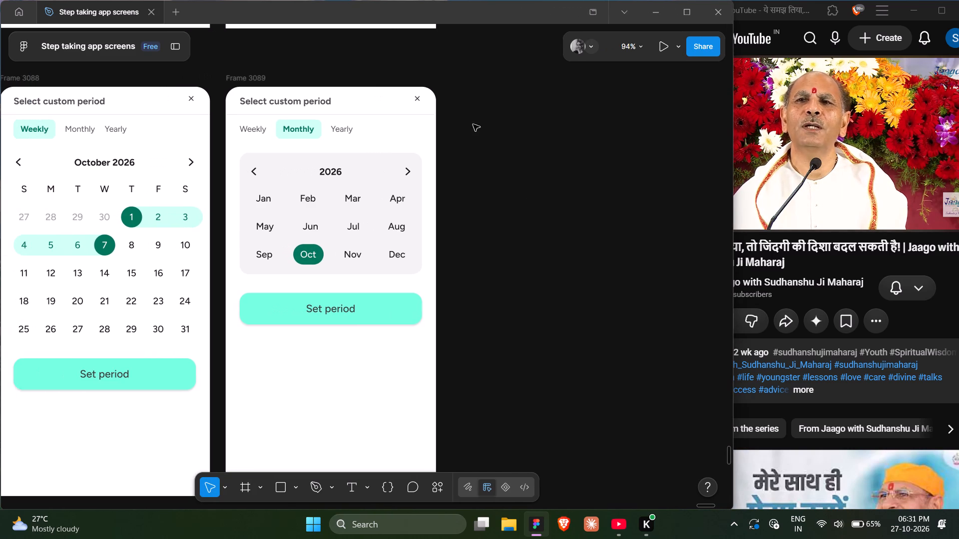
{"action": "left_click_drag", "start_coordinate": [253, 74], "coordinate": [476, 74], "text": "alt"}
Recolour the month calendar card's grey background in the duplicated frame with the white sampled from the frame's header.
{"action": "scroll", "coordinate": [364, 243], "scroll_direction": "left", "scroll_amount": 2}
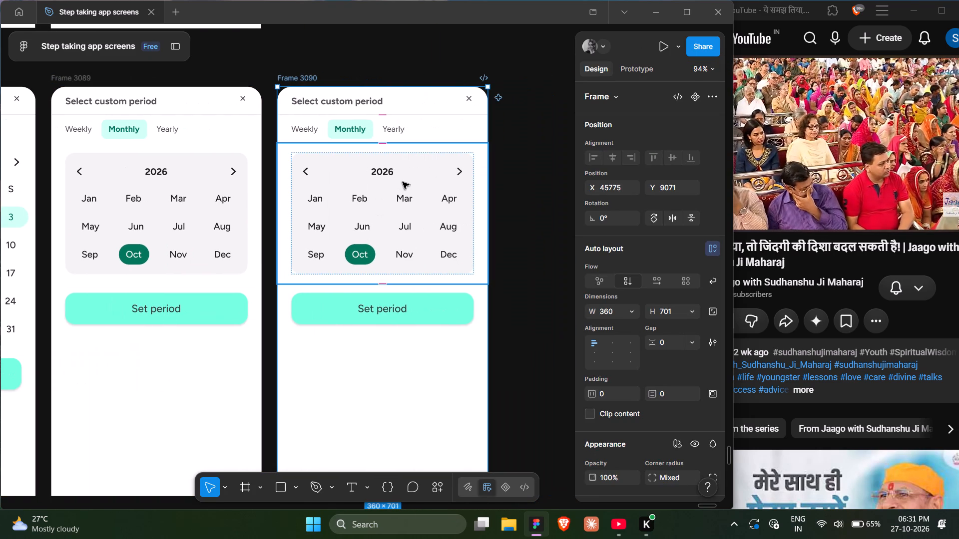
{"action": "double_click", "coordinate": [403, 182]}
{"action": "left_click", "coordinate": [403, 182]}
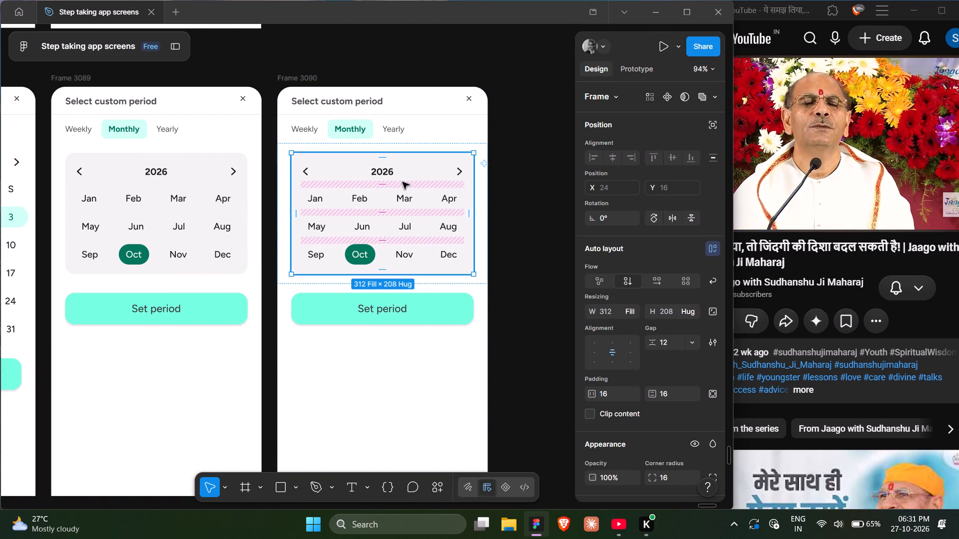
{"action": "key", "text": "i"}
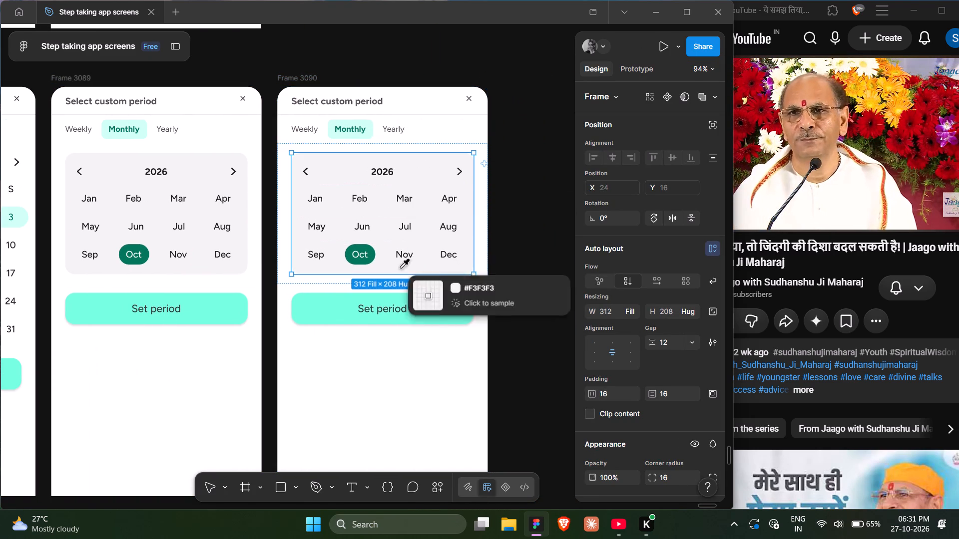
{"action": "left_click", "coordinate": [435, 105]}
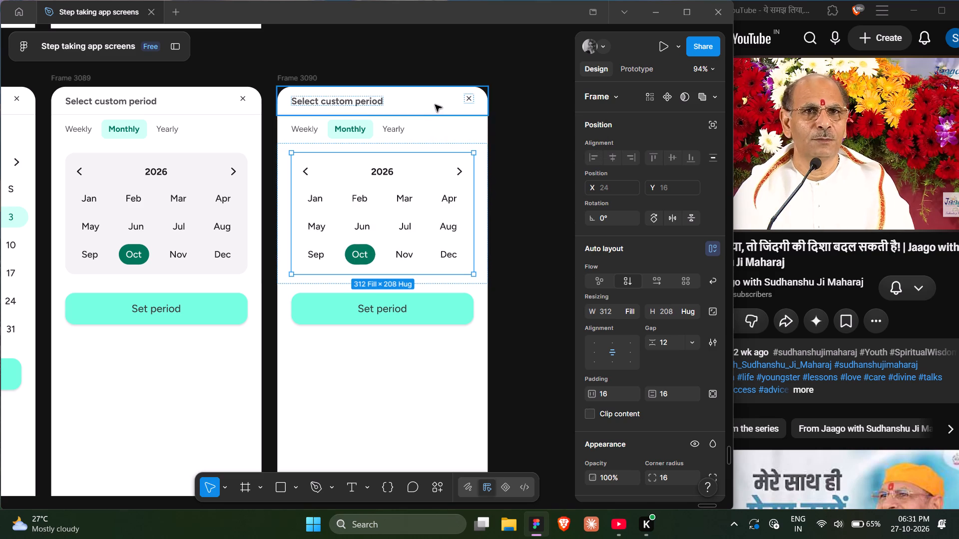
{"action": "left_click", "coordinate": [536, 155]}
Remove auto layout from the wrapper frame around the duplicated month calendar and ungroup that wrapper.
{"action": "scroll", "coordinate": [536, 155], "scroll_direction": "right", "scroll_amount": 2}
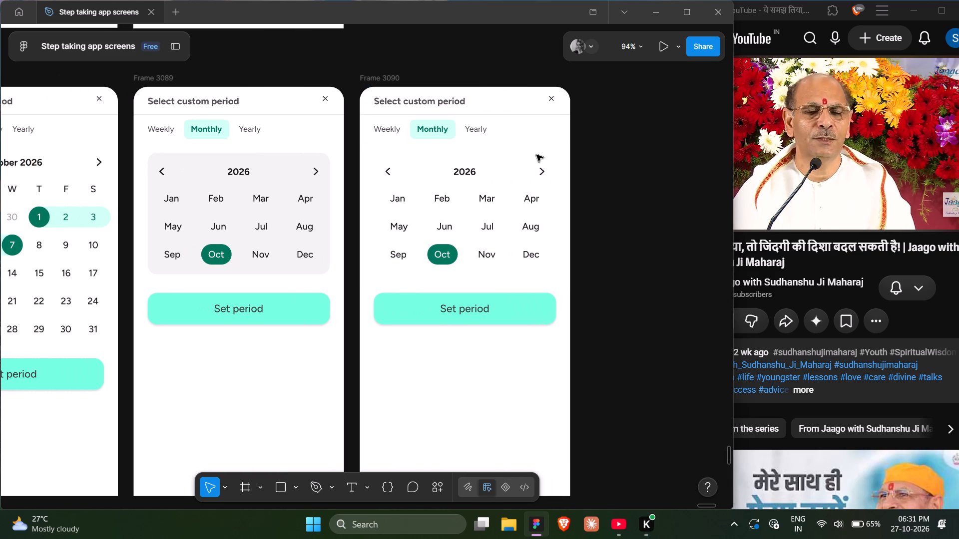
{"action": "left_click", "coordinate": [603, 256]}
{"action": "scroll", "coordinate": [603, 256], "scroll_direction": "right", "scroll_amount": 1}
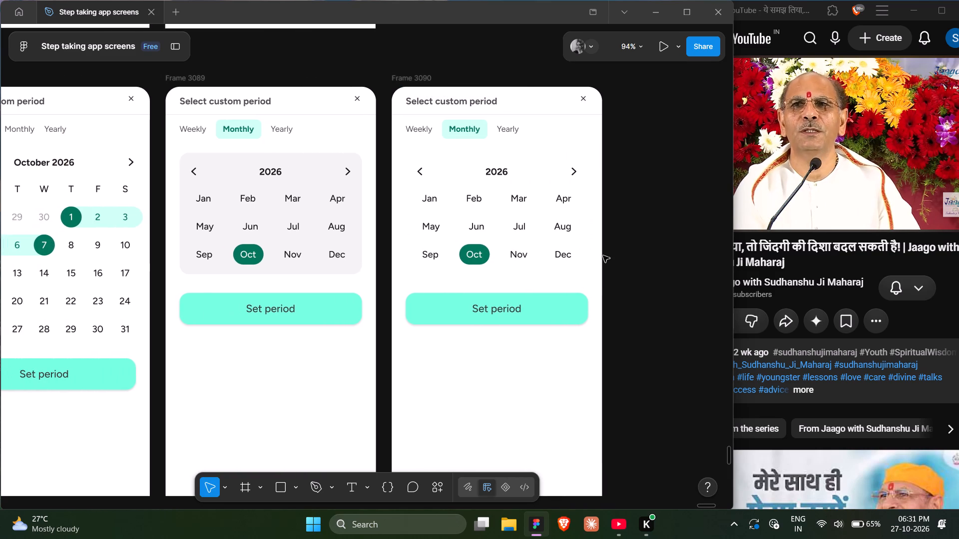
{"action": "scroll", "coordinate": [603, 256], "scroll_direction": "right", "scroll_amount": 1}
{"action": "double_click", "coordinate": [532, 222]}
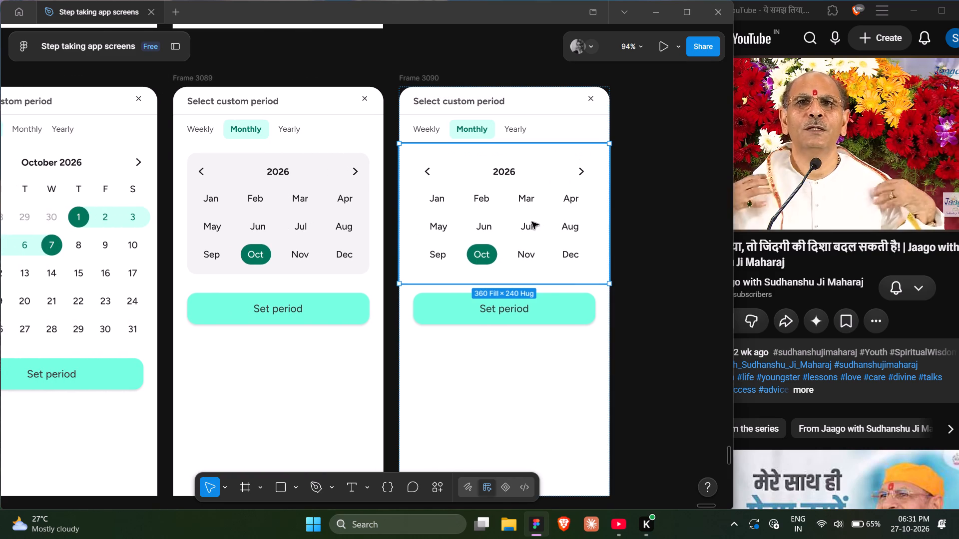
{"action": "scroll", "coordinate": [465, 231], "scroll_direction": "left", "scroll_amount": 1}
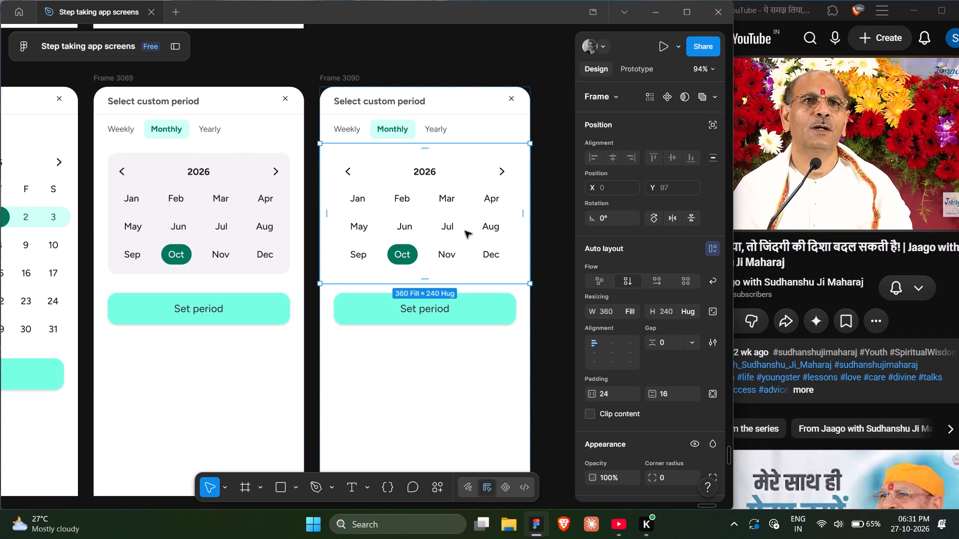
{"action": "right_click", "coordinate": [465, 231]}
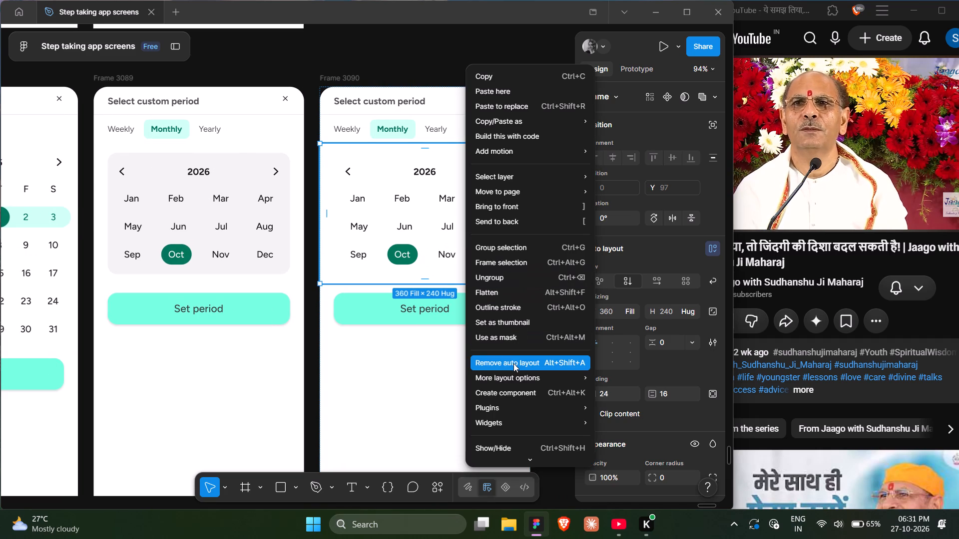
{"action": "left_click", "coordinate": [513, 363]}
{"action": "right_click", "coordinate": [421, 212]}
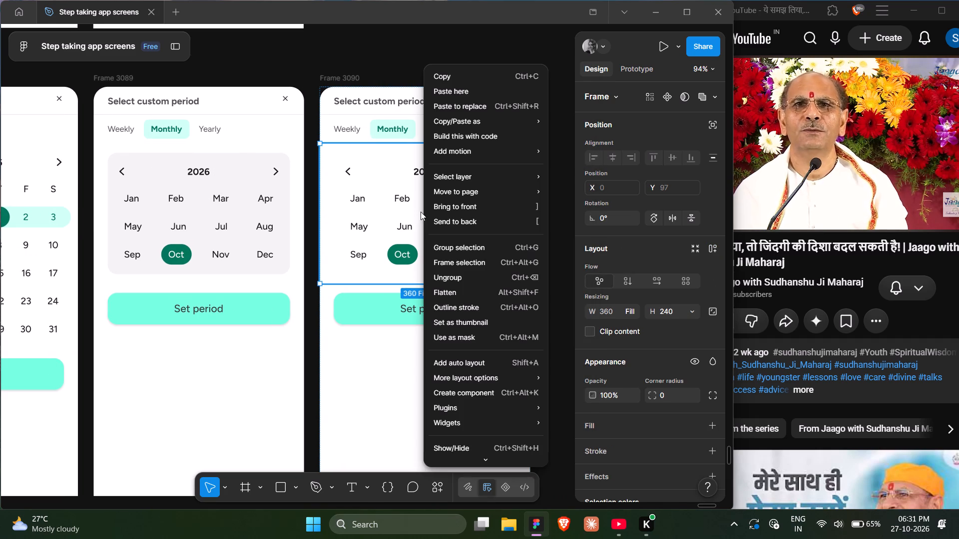
{"action": "left_click", "coordinate": [448, 273]}
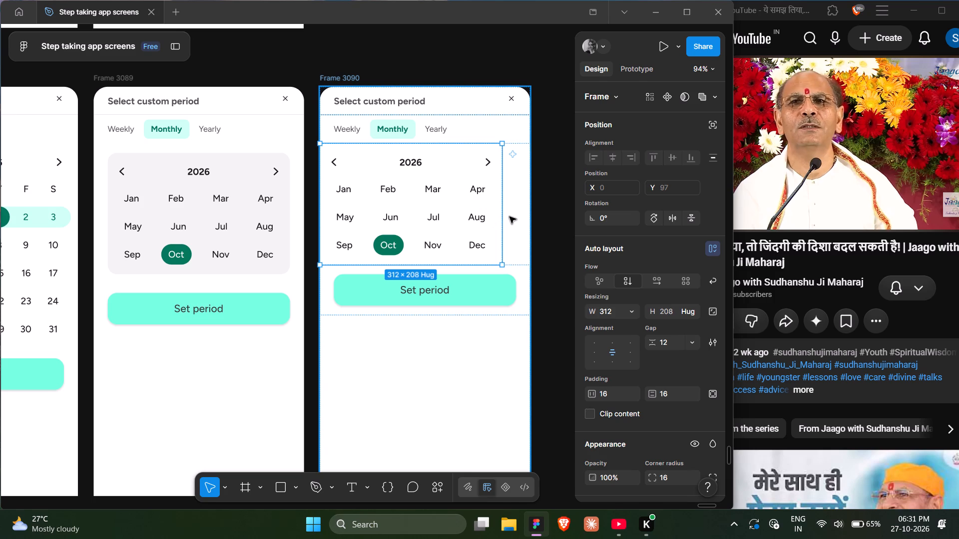
Set the duplicated month calendar's horizontal padding to 24 and its width to Fill container.
{"action": "left_click", "coordinate": [608, 392]}
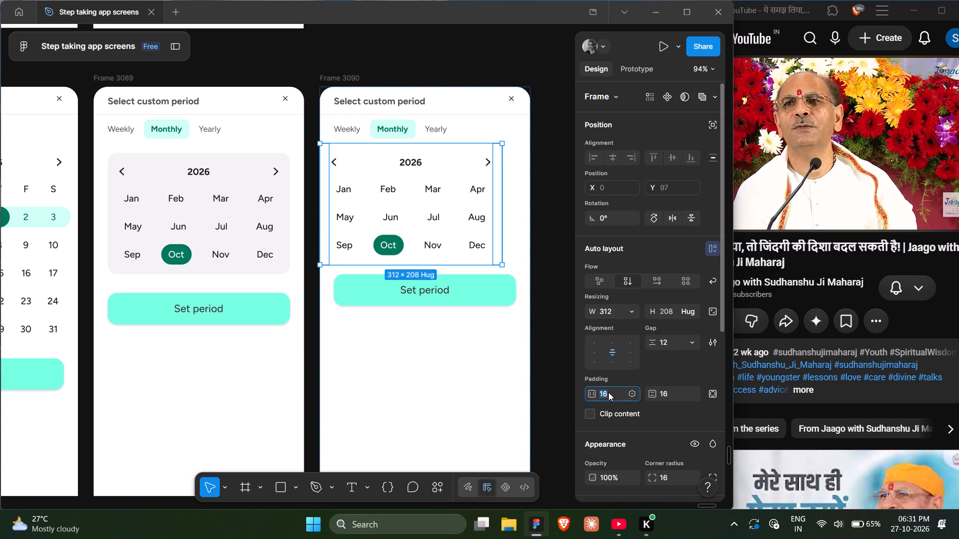
{"action": "type", "text": "24"}
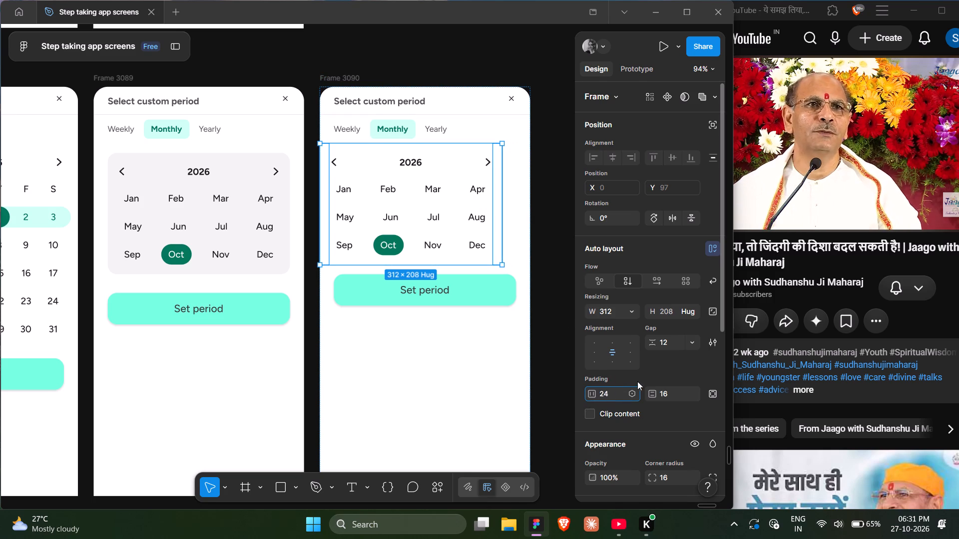
{"action": "left_click", "coordinate": [686, 367]}
{"action": "left_click", "coordinate": [629, 309]}
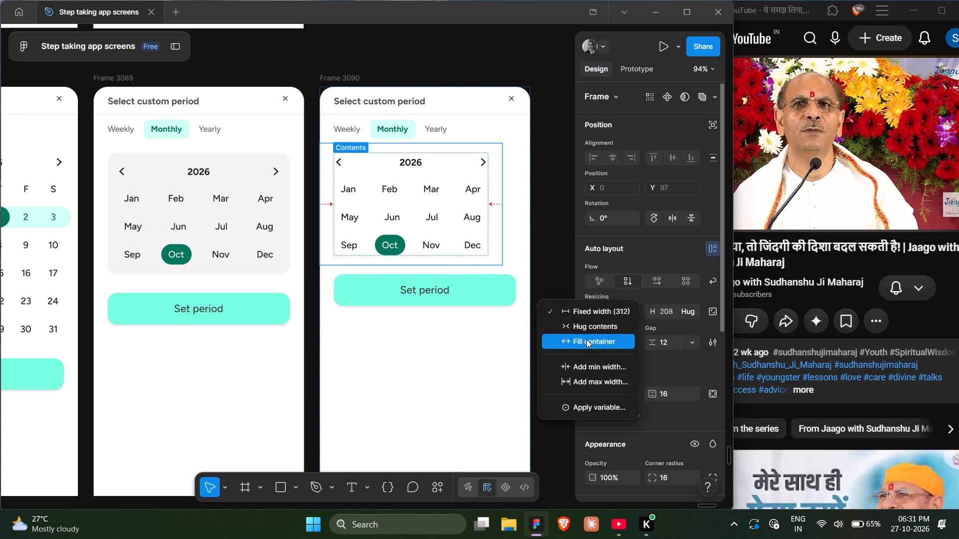
{"action": "left_click", "coordinate": [585, 343]}
{"action": "left_click", "coordinate": [550, 162]}
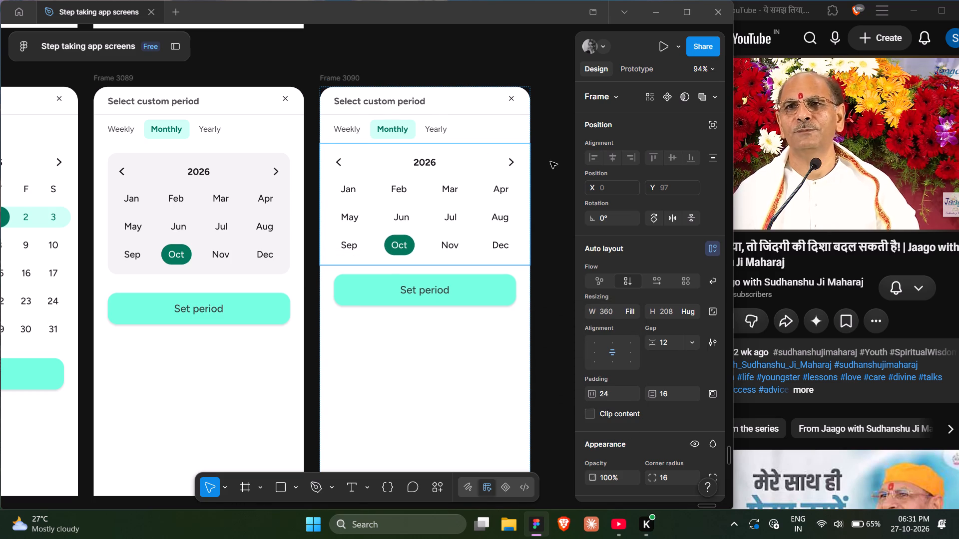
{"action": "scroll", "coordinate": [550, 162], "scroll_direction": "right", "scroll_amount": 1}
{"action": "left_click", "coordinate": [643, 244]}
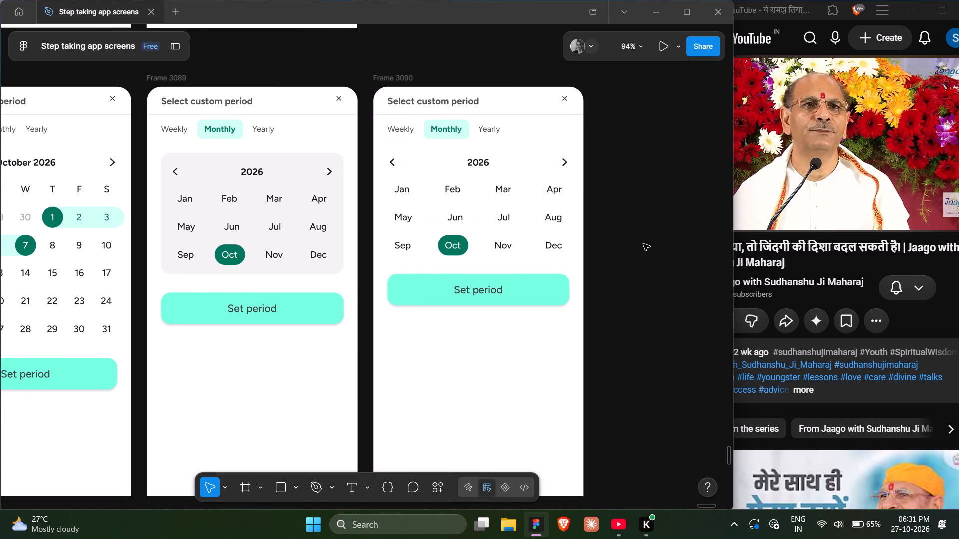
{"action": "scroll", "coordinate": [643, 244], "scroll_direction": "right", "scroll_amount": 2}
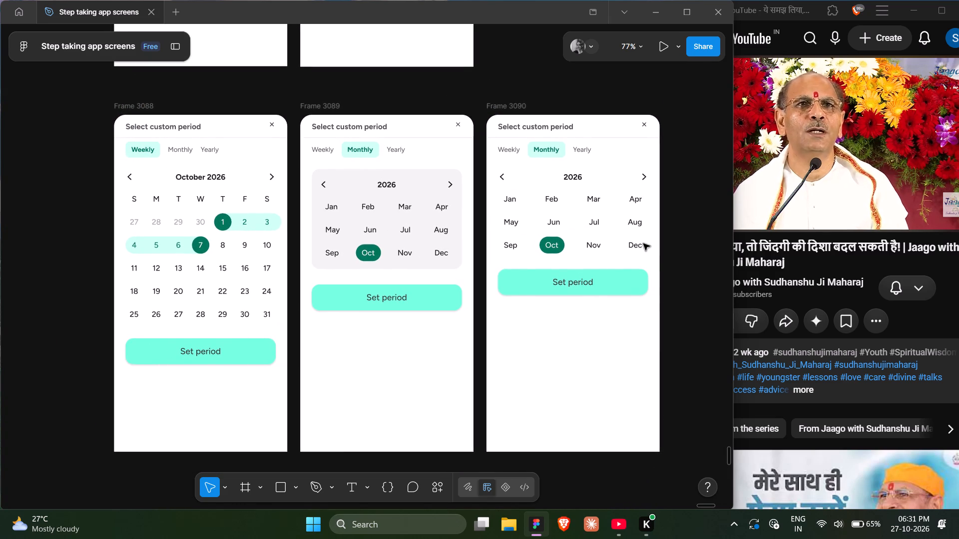
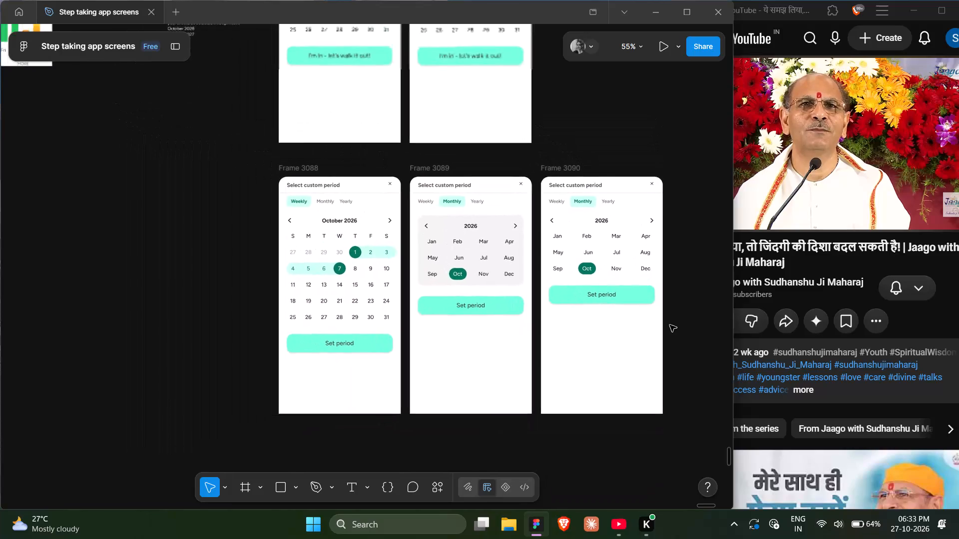
Delete Frame 3090, the white-calendar variant of the Monthly custom period screen.
{"action": "scroll", "coordinate": [670, 325], "scroll_direction": "left", "scroll_amount": 3}
{"action": "scroll", "coordinate": [670, 325], "scroll_direction": "up", "scroll_amount": 1}
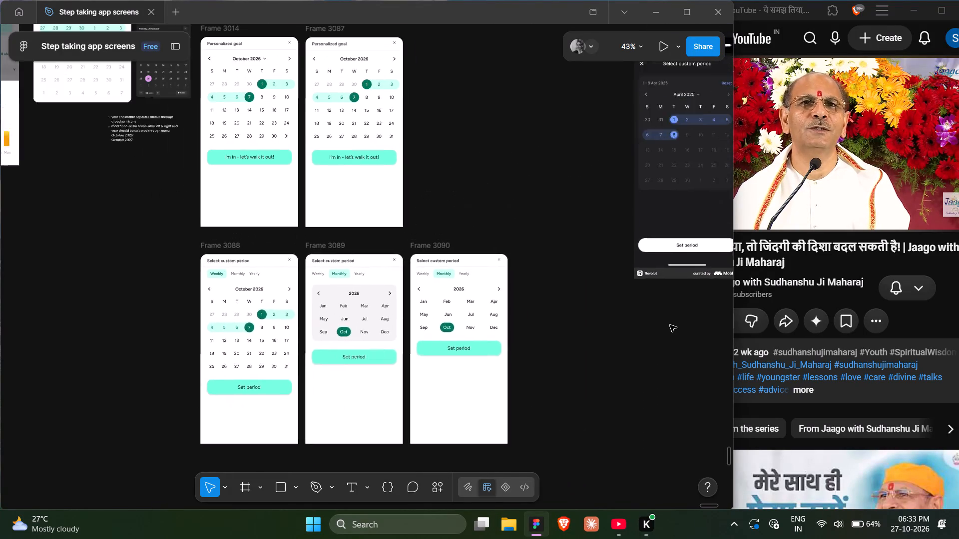
{"action": "scroll", "coordinate": [670, 325], "scroll_direction": "up", "scroll_amount": 1}
{"action": "left_click", "coordinate": [571, 364]}
{"action": "scroll", "coordinate": [571, 364], "scroll_direction": "down", "scroll_amount": 1}
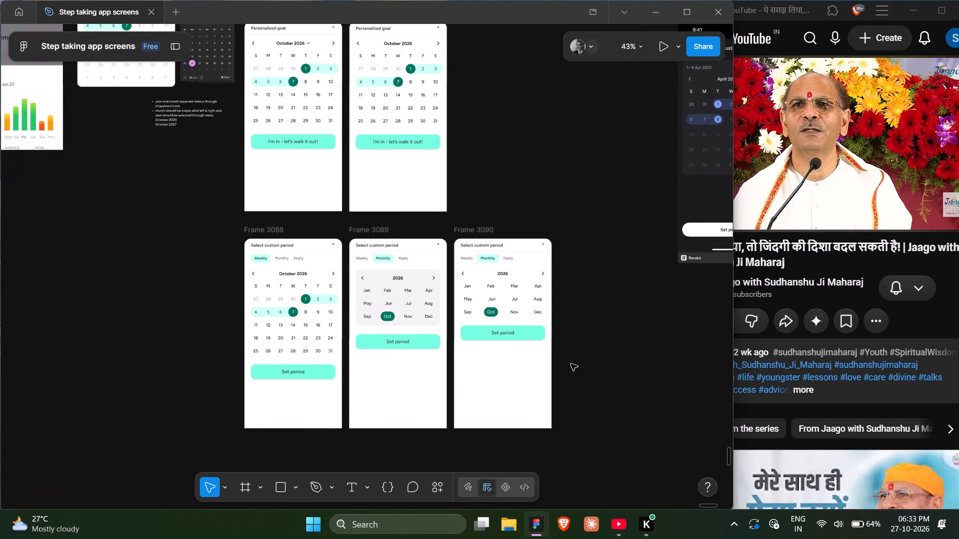
{"action": "scroll", "coordinate": [571, 364], "scroll_direction": "down", "scroll_amount": 1}
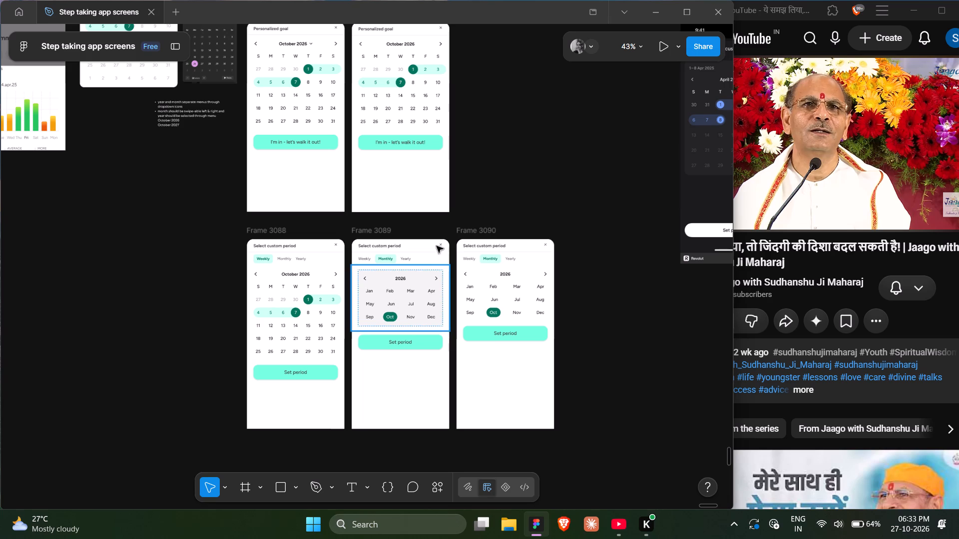
{"action": "left_click", "coordinate": [473, 227]}
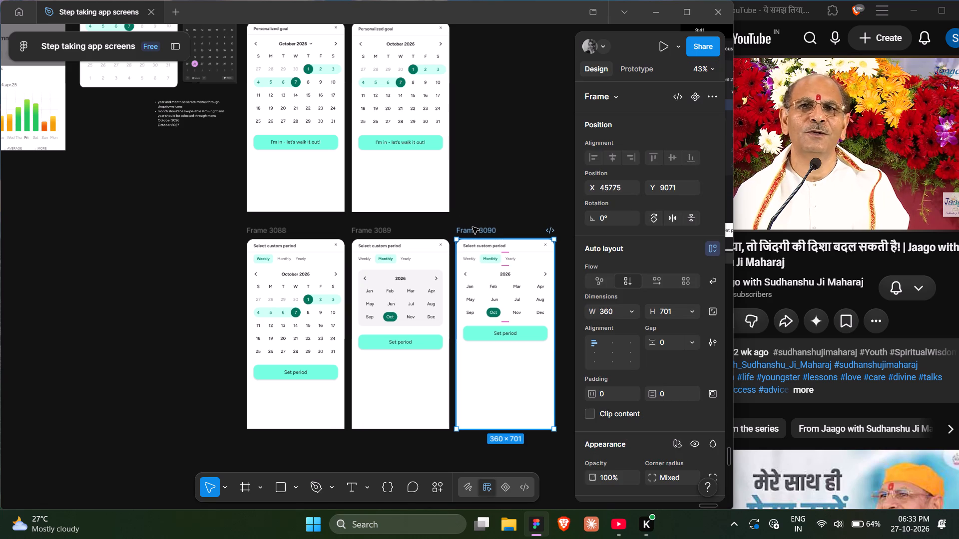
{"action": "key", "text": "Delete"}
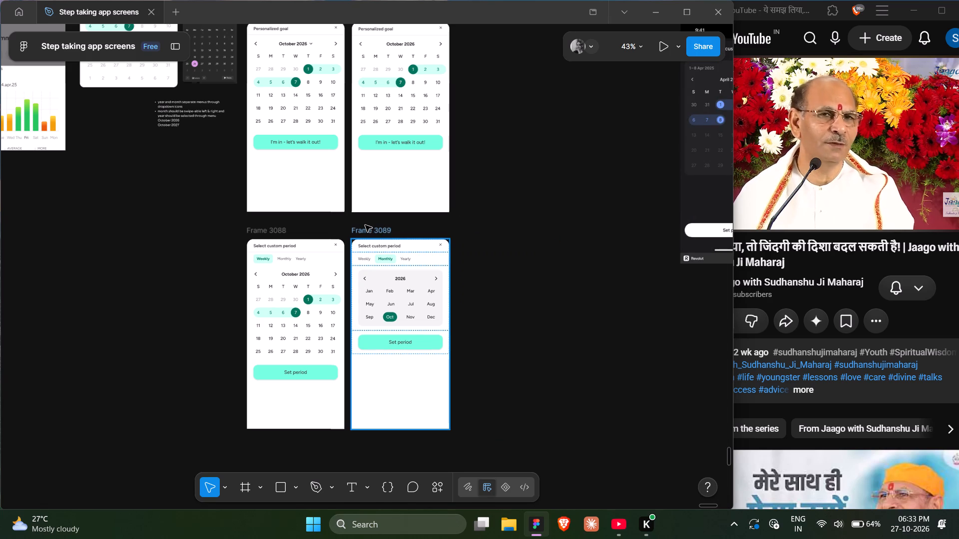
Duplicate the Monthly custom period frame, Frame 3089, and place the fresh copy directly beside the original.
{"action": "left_click_drag", "start_coordinate": [365, 225], "coordinate": [449, 228], "text": "alt"}
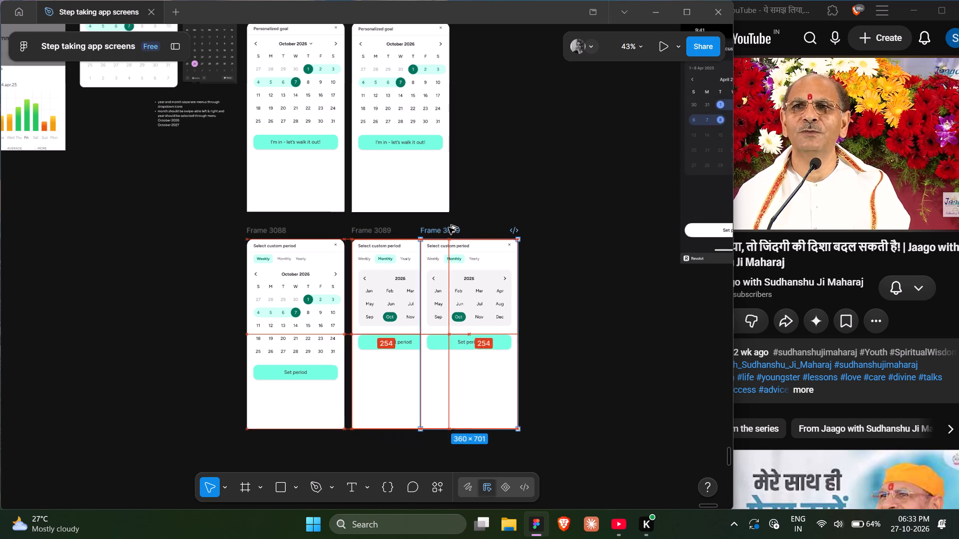
{"action": "left_click_drag", "start_coordinate": [449, 228], "coordinate": [469, 226], "text": "alt"}
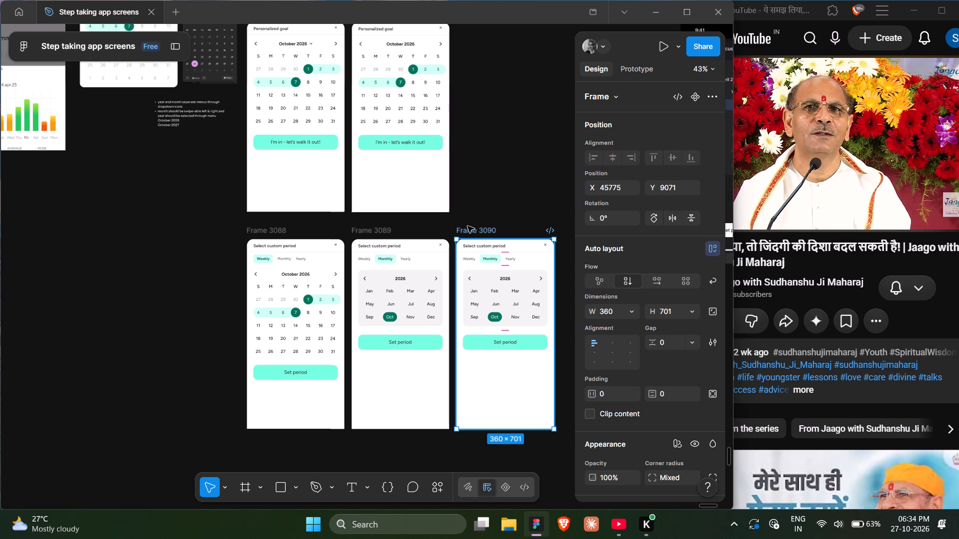
Add a drop shadow to the month calendar card in the duplicated frame and remove the card's grey fill.
{"action": "scroll", "coordinate": [451, 226], "scroll_direction": "left", "scroll_amount": 2}
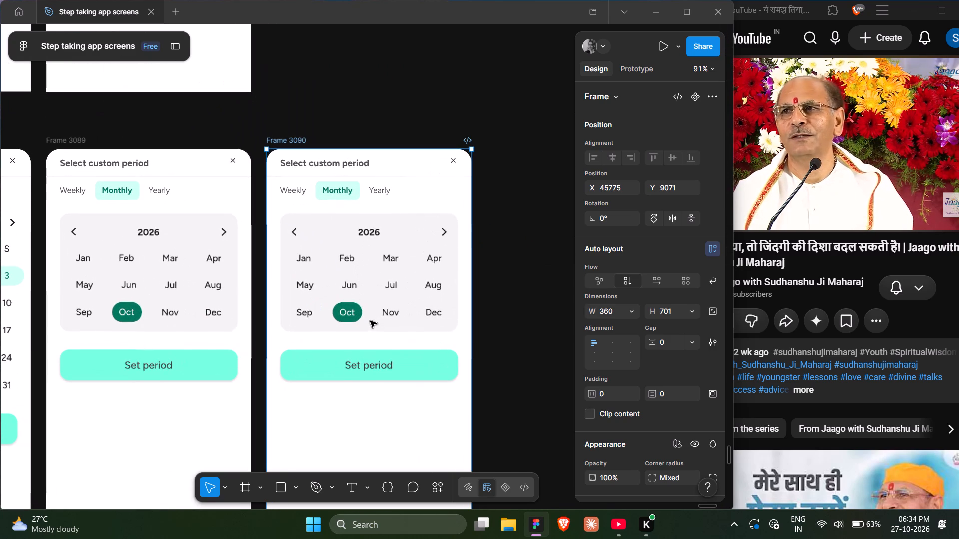
{"action": "double_click", "coordinate": [363, 266]}
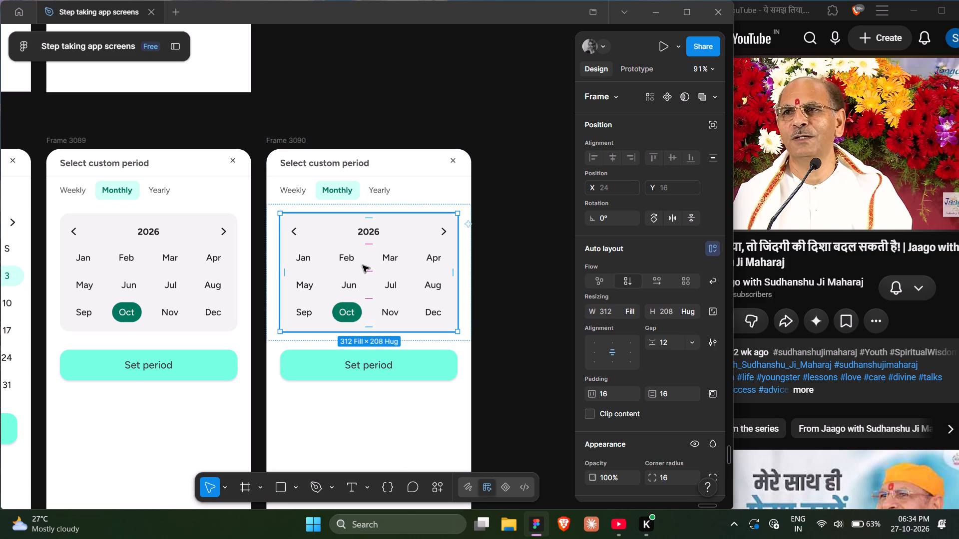
{"action": "scroll", "coordinate": [666, 403], "scroll_direction": "down", "scroll_amount": 6}
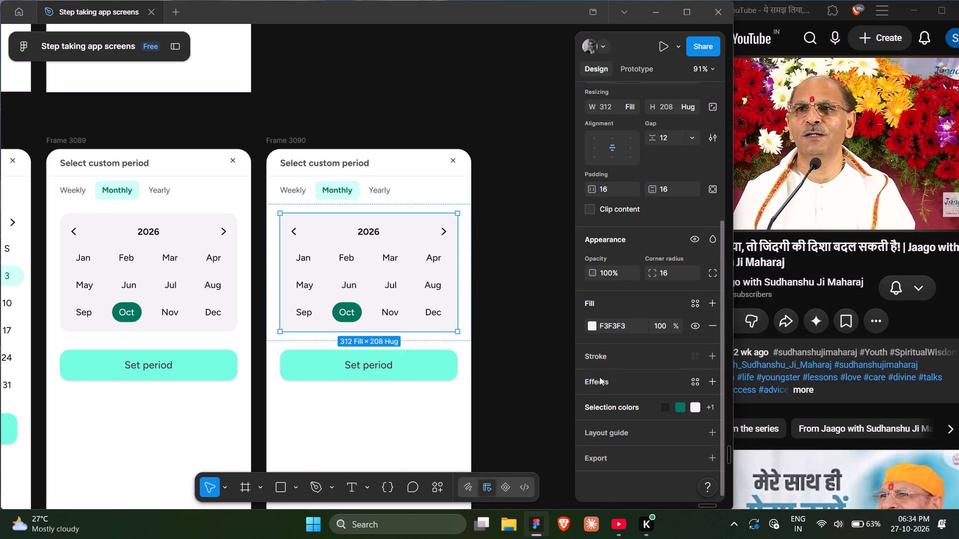
{"action": "left_click", "coordinate": [598, 381]}
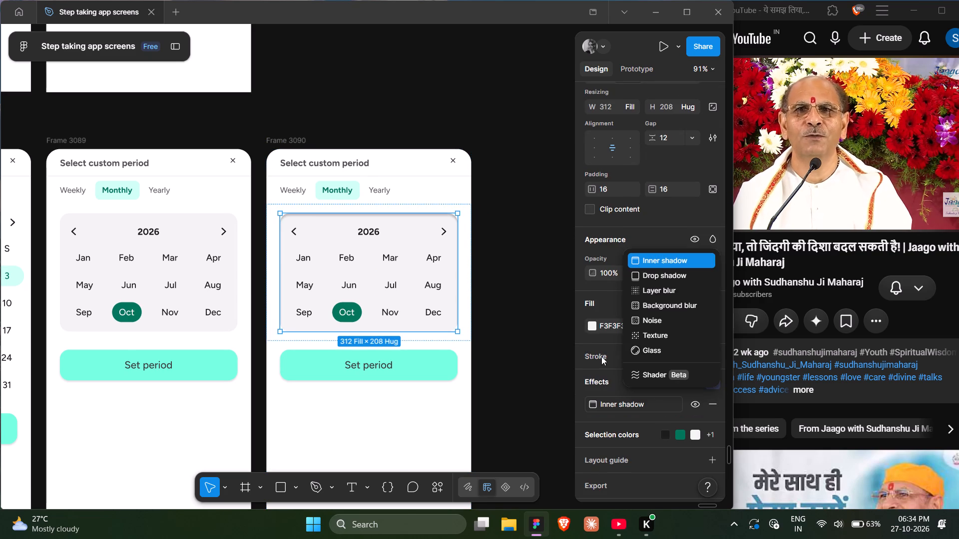
{"action": "left_click", "coordinate": [652, 274]}
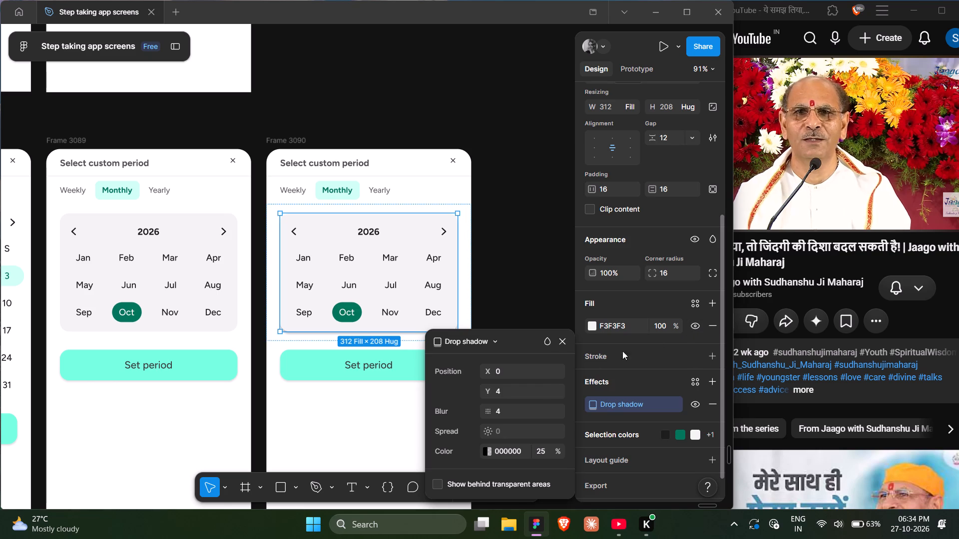
{"action": "left_click", "coordinate": [711, 322]}
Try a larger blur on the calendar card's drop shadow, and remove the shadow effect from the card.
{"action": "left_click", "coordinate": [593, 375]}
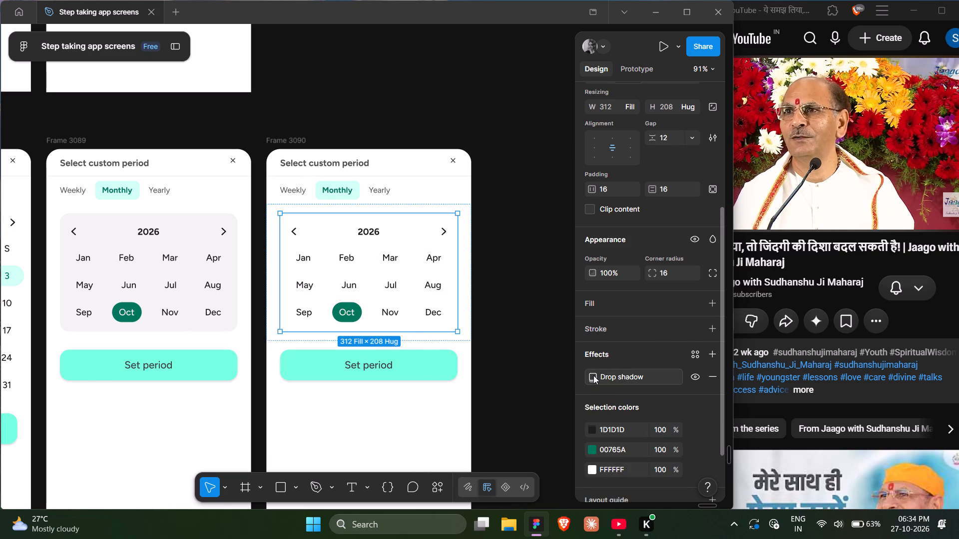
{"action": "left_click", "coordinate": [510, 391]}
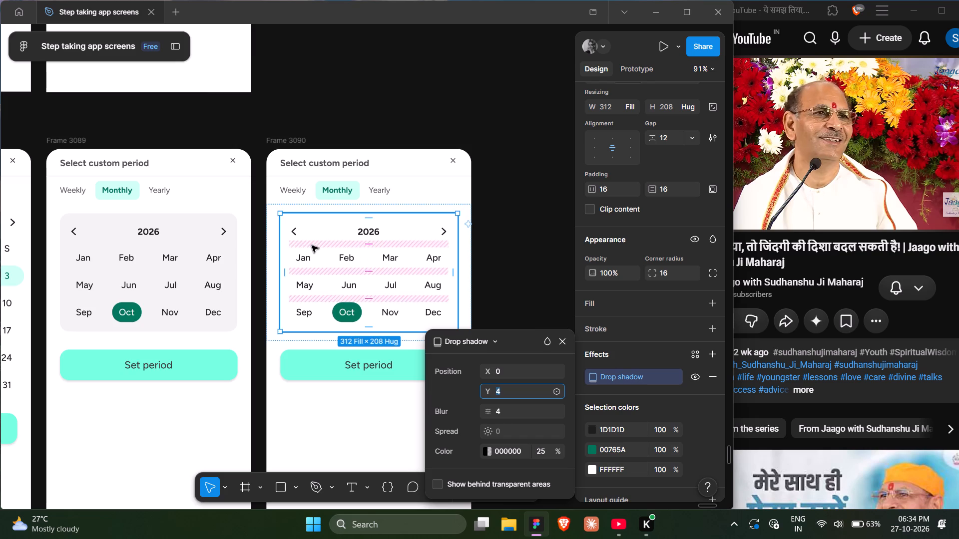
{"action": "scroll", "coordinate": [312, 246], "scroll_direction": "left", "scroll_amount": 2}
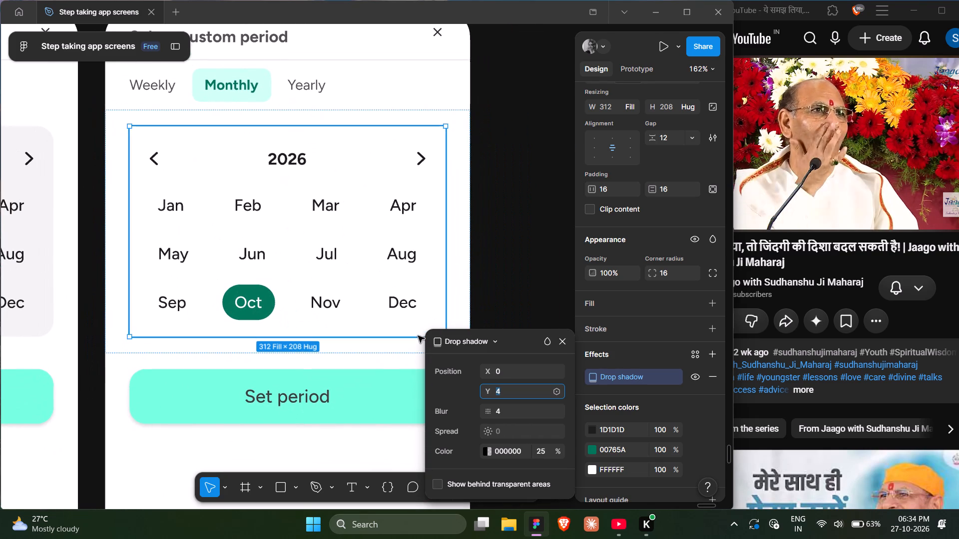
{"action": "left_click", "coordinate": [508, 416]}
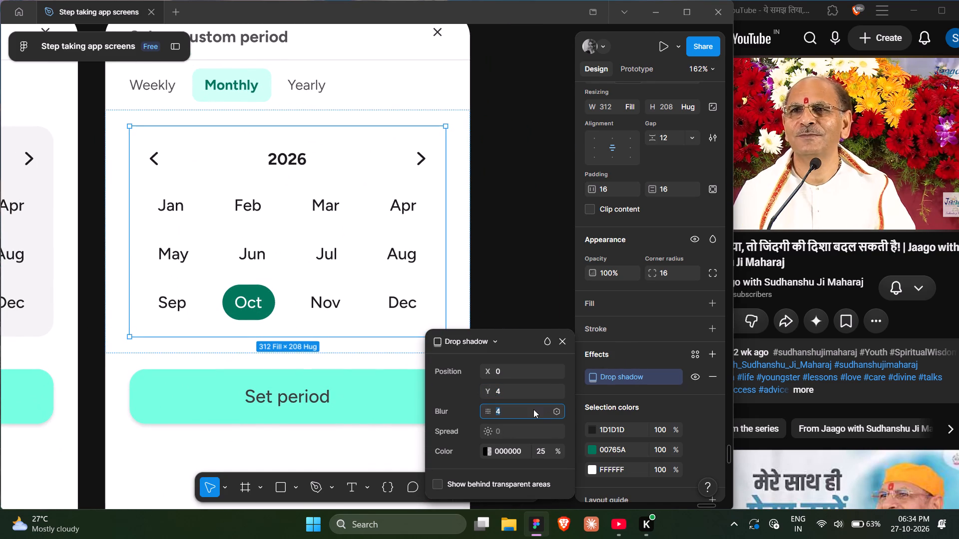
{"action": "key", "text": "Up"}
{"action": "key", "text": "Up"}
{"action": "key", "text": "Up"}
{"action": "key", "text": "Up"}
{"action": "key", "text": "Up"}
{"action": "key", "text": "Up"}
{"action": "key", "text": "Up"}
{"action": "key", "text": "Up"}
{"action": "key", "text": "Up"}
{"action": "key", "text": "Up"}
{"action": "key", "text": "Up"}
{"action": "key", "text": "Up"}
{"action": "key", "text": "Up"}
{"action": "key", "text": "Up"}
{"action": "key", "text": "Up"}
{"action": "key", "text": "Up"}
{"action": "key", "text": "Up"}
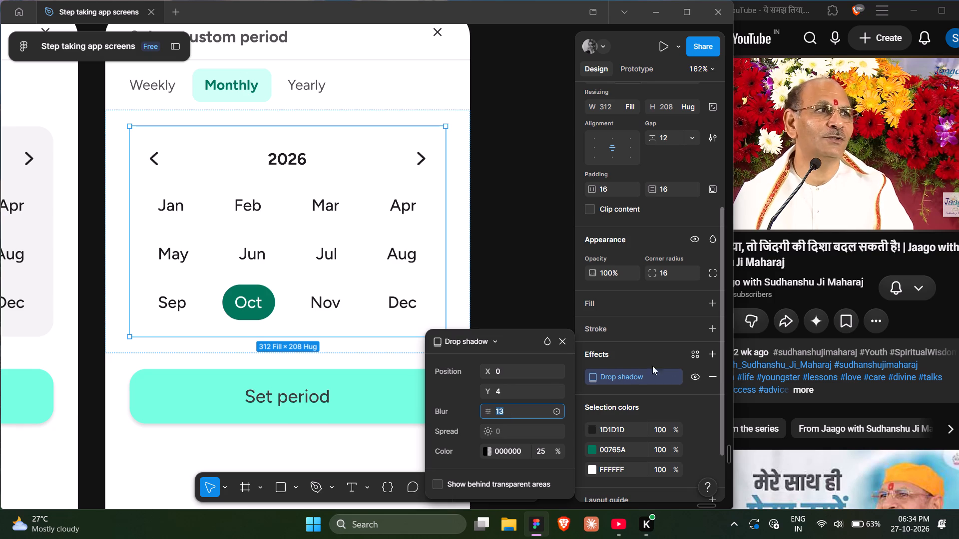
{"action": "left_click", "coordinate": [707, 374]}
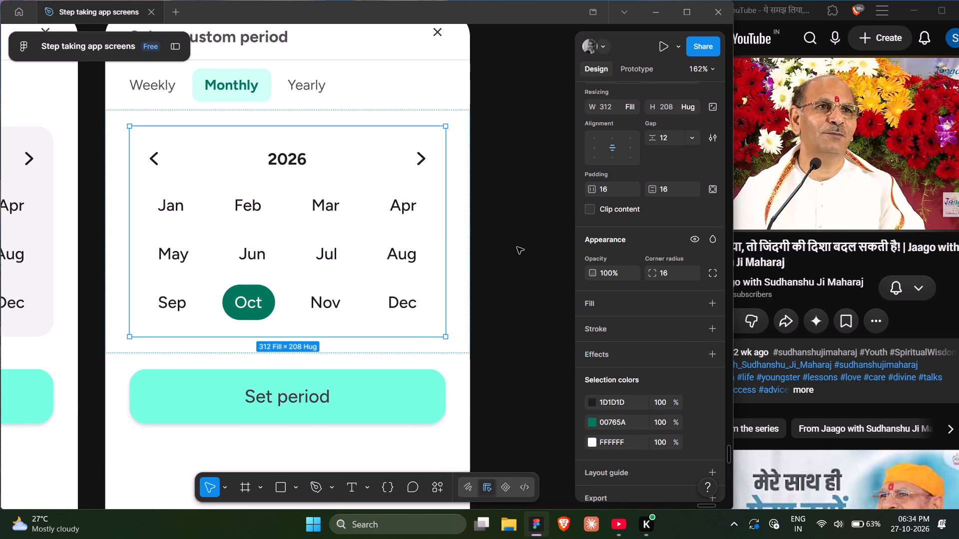
Turn on Clip content for the inner month calendar card in Frame 3090.
{"action": "left_click", "coordinate": [516, 247]}
{"action": "double_click", "coordinate": [302, 239]}
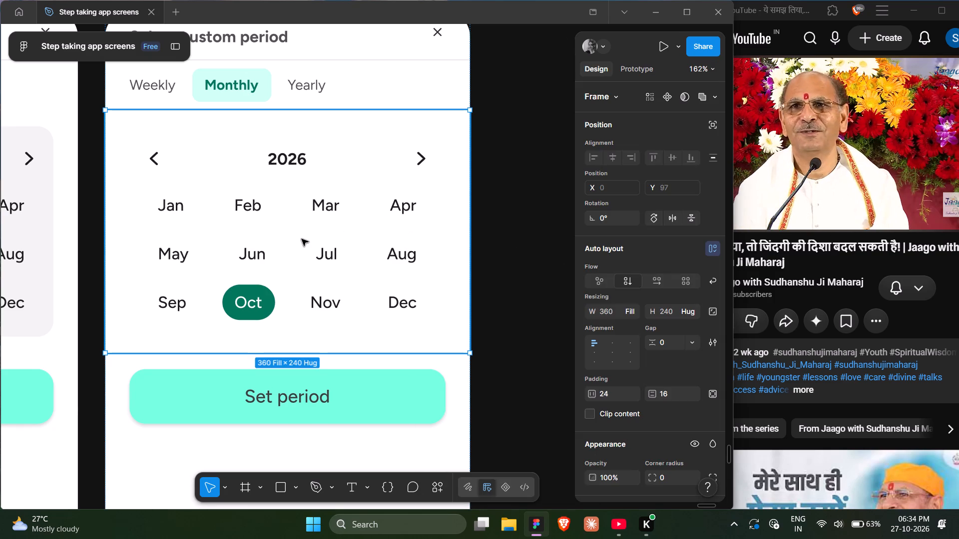
{"action": "double_click", "coordinate": [302, 239]}
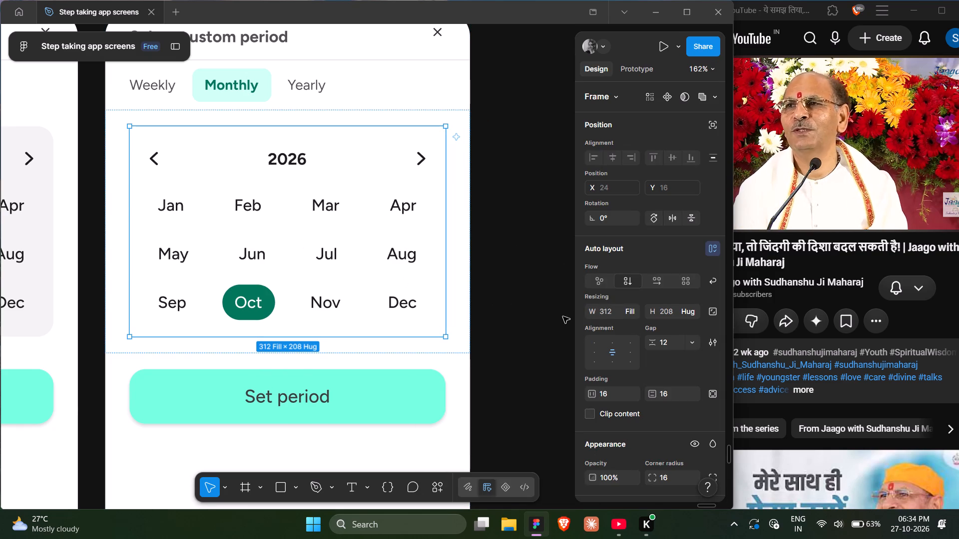
{"action": "scroll", "coordinate": [637, 411], "scroll_direction": "down", "scroll_amount": 6}
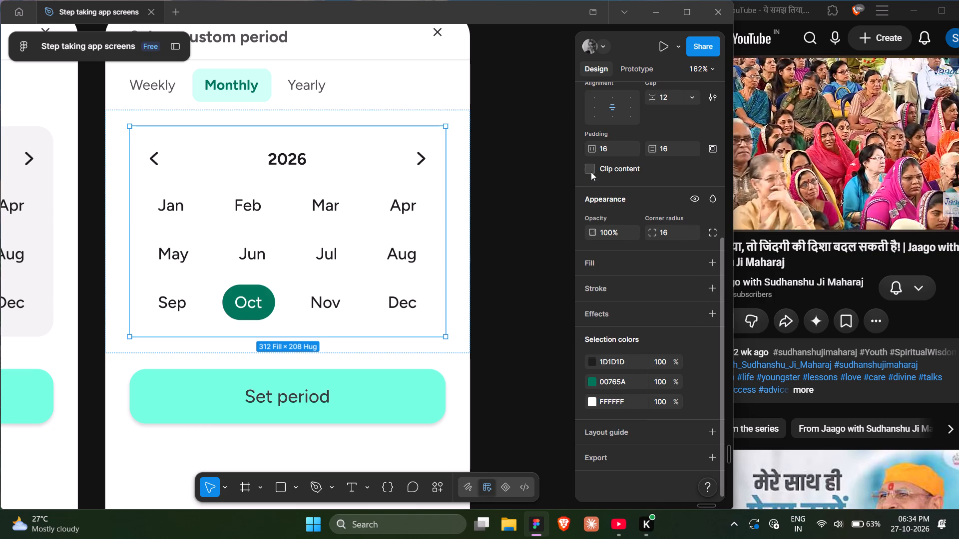
{"action": "left_click", "coordinate": [591, 172]}
Add a drop shadow with a blur of 16 to the month calendar card in Frame 3090.
{"action": "scroll", "coordinate": [640, 211], "scroll_direction": "up", "scroll_amount": 2}
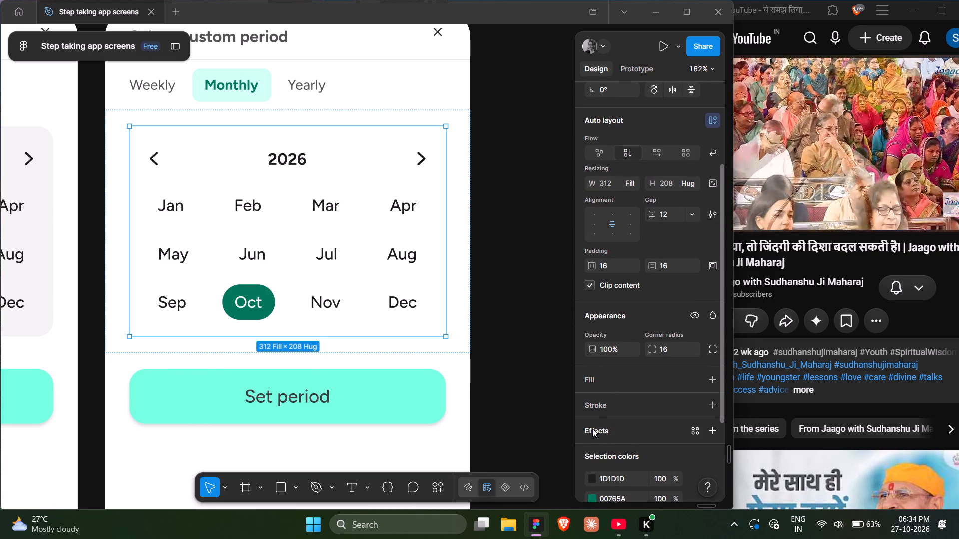
{"action": "scroll", "coordinate": [592, 428], "scroll_direction": "down", "scroll_amount": 2}
{"action": "left_click", "coordinate": [594, 316]}
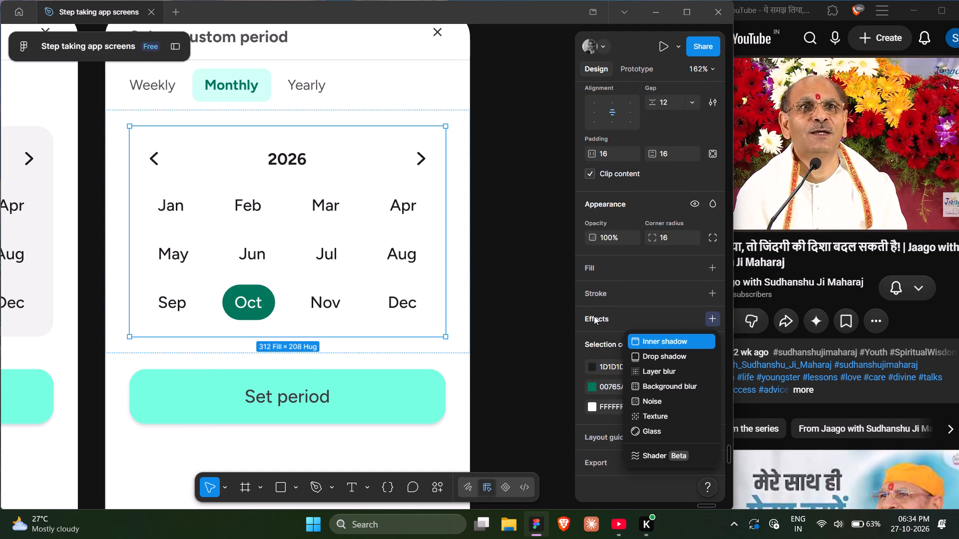
{"action": "left_click", "coordinate": [651, 353]}
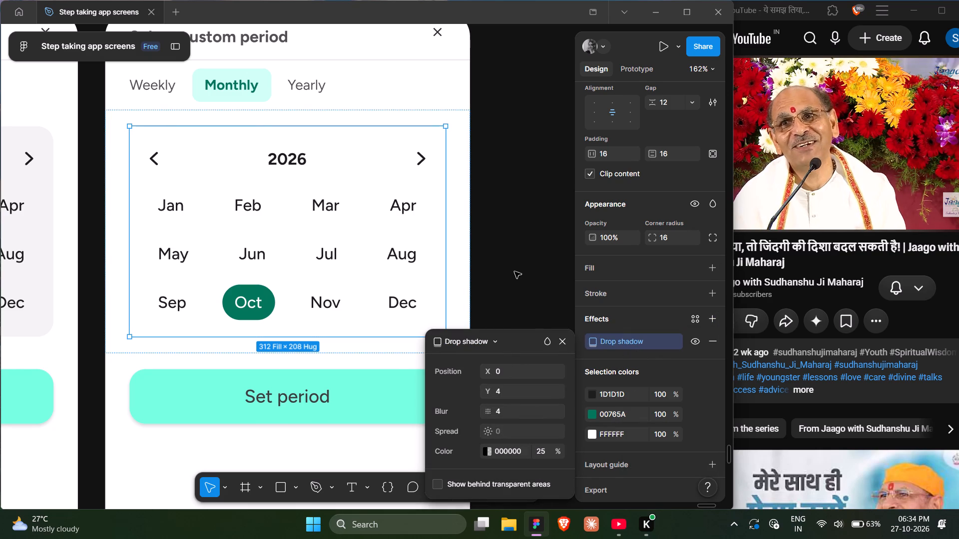
{"action": "left_click", "coordinate": [512, 410]}
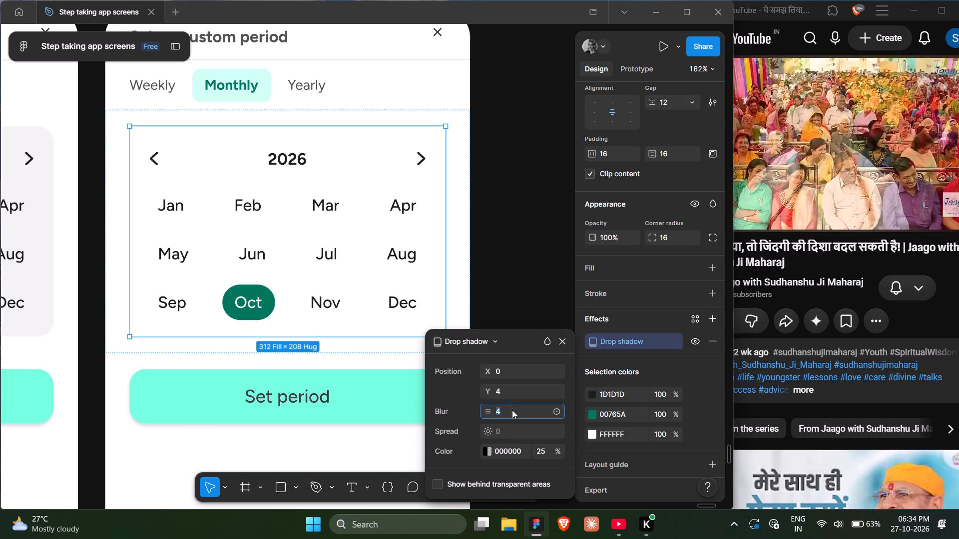
{"action": "key", "text": "Up"}
{"action": "key", "text": "Up"}
{"action": "key", "text": "Up"}
{"action": "key", "text": "Up"}
{"action": "key", "text": "Up"}
{"action": "key", "text": "Up"}
{"action": "key", "text": "Up"}
{"action": "key", "text": "Up"}
{"action": "key", "text": "Up"}
{"action": "key", "text": "Up"}
{"action": "key", "text": "Up"}
{"action": "key", "text": "Up"}
{"action": "key", "text": "Up"}
{"action": "key", "text": "Up"}
{"action": "key", "text": "Up"}
{"action": "key", "text": "Up"}
{"action": "key", "text": "Up"}
{"action": "key", "text": "Up"}
{"action": "key", "text": "Up"}
{"action": "key", "text": "Up"}
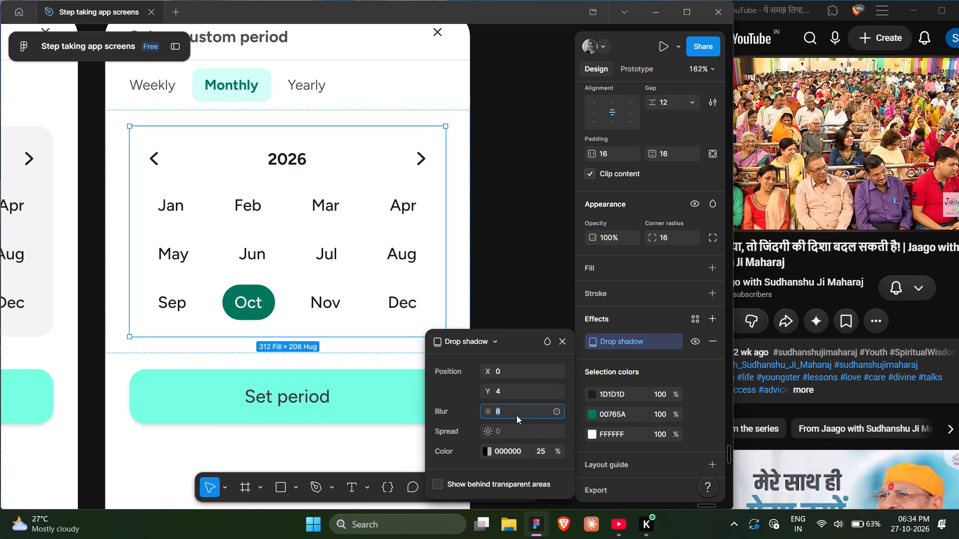
{"action": "key", "text": "Up"}
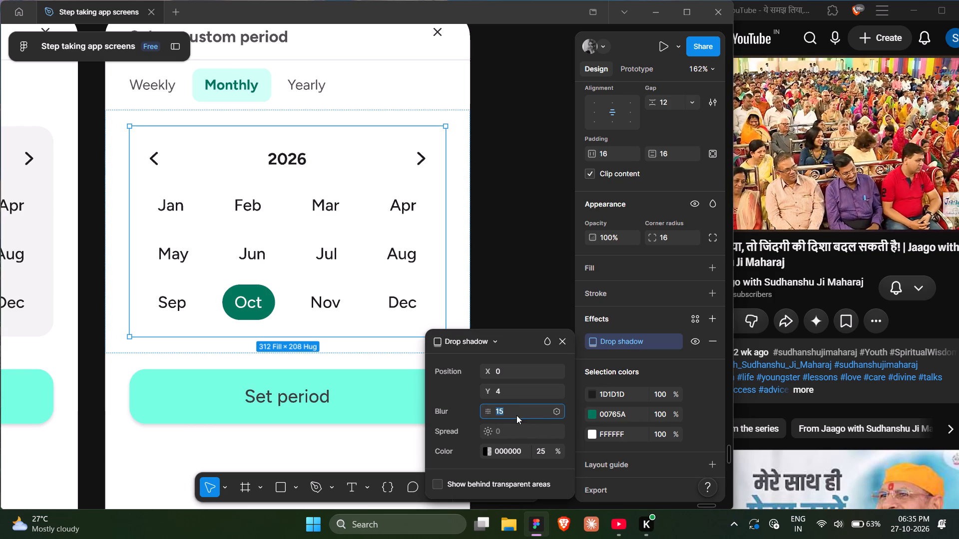
{"action": "key", "text": "Up"}
{"action": "left_click", "coordinate": [560, 342]}
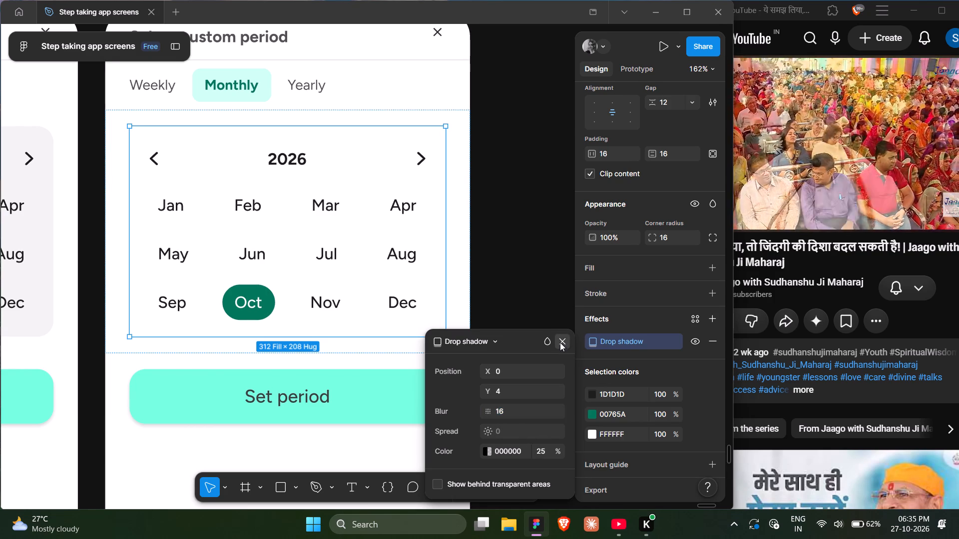
{"action": "left_click", "coordinate": [528, 326]}
Duplicate the whole month calendar section of Frame 3090 onto the empty canvas beside that frame.
{"action": "scroll", "coordinate": [528, 326], "scroll_direction": "right", "scroll_amount": 1}
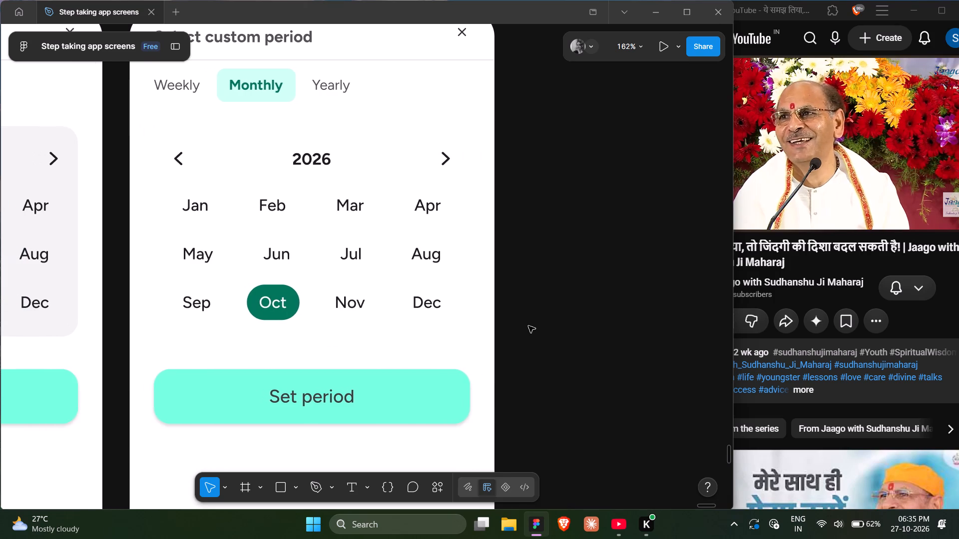
{"action": "scroll", "coordinate": [528, 326], "scroll_direction": "right", "scroll_amount": 1}
{"action": "scroll", "coordinate": [528, 326], "scroll_direction": "up", "scroll_amount": 1}
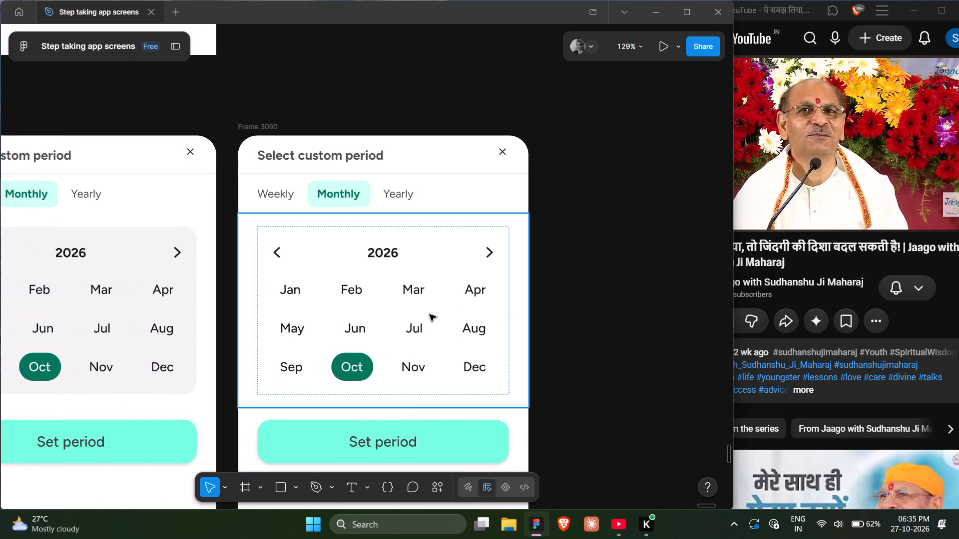
{"action": "double_click", "coordinate": [405, 331]}
{"action": "scroll", "coordinate": [405, 331], "scroll_direction": "left", "scroll_amount": 1}
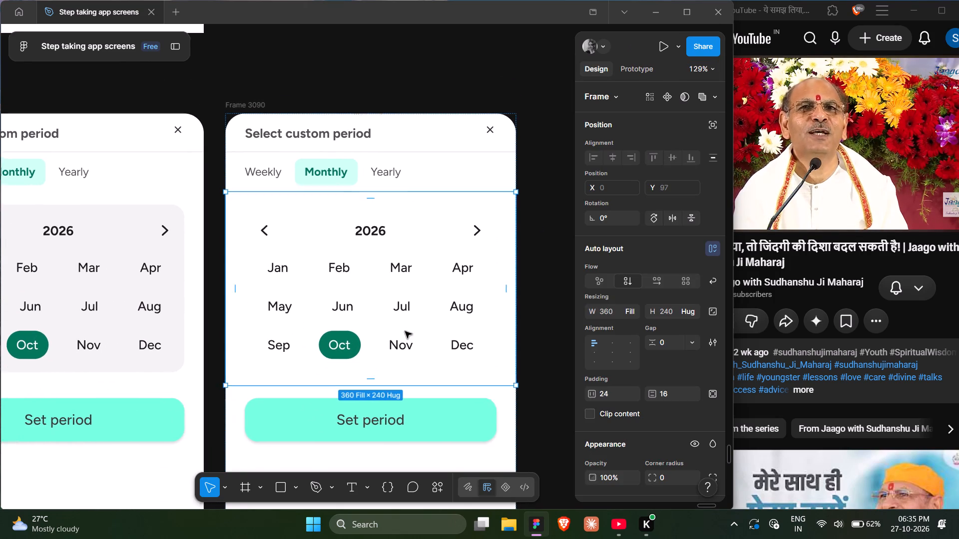
{"action": "scroll", "coordinate": [405, 331], "scroll_direction": "left", "scroll_amount": 1}
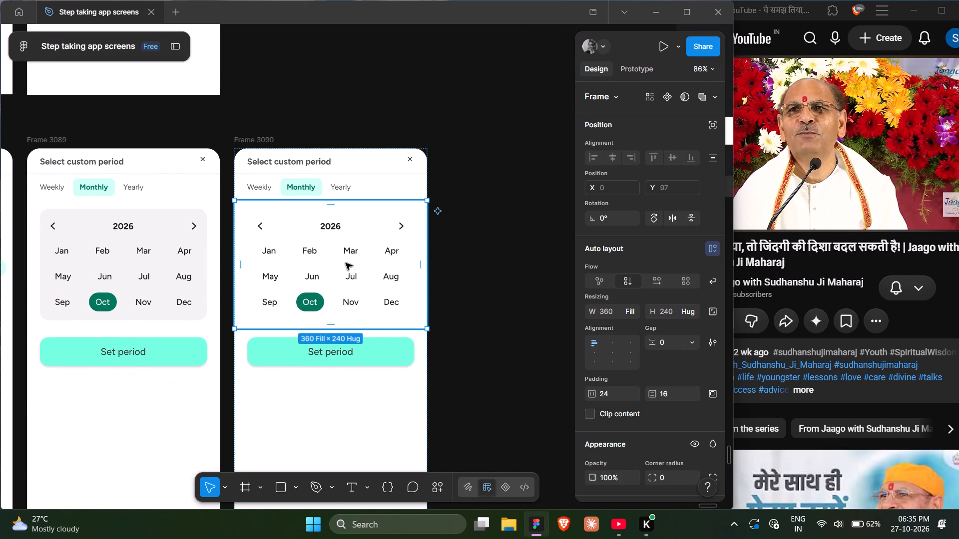
{"action": "left_click_drag", "start_coordinate": [346, 263], "coordinate": [534, 258], "text": "alt"}
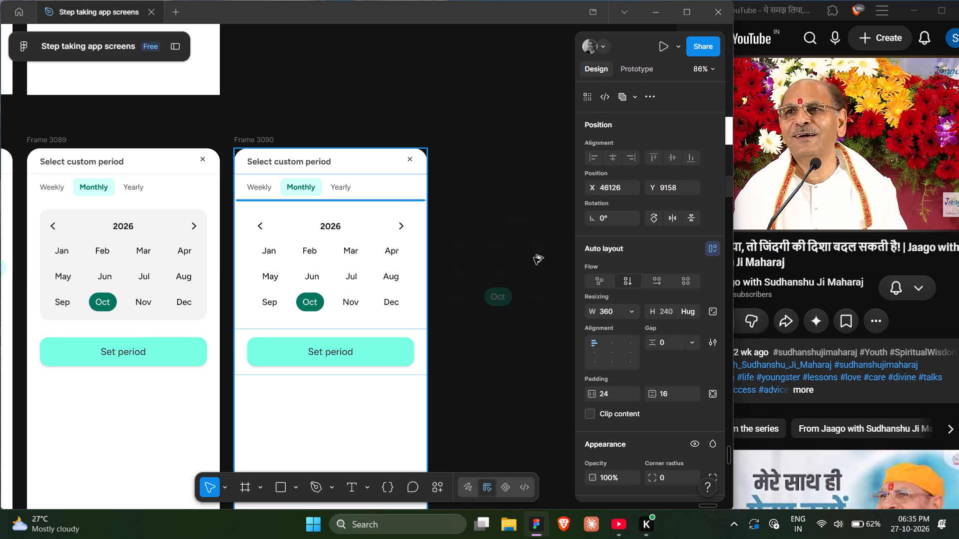
{"action": "left_click_drag", "start_coordinate": [534, 258], "coordinate": [577, 257], "text": "alt"}
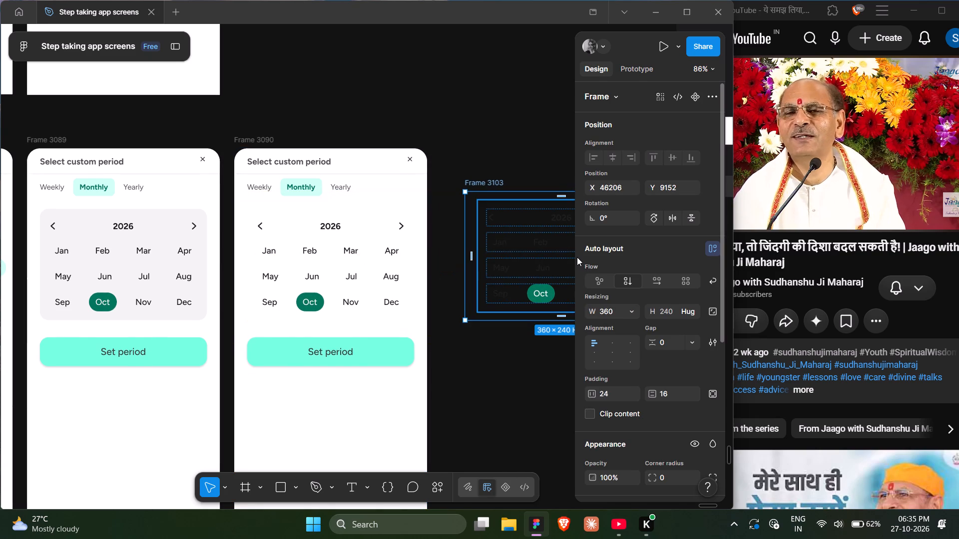
{"action": "scroll", "coordinate": [577, 257], "scroll_direction": "left", "scroll_amount": 2}
{"action": "scroll", "coordinate": [513, 260], "scroll_direction": "left", "scroll_amount": 2}
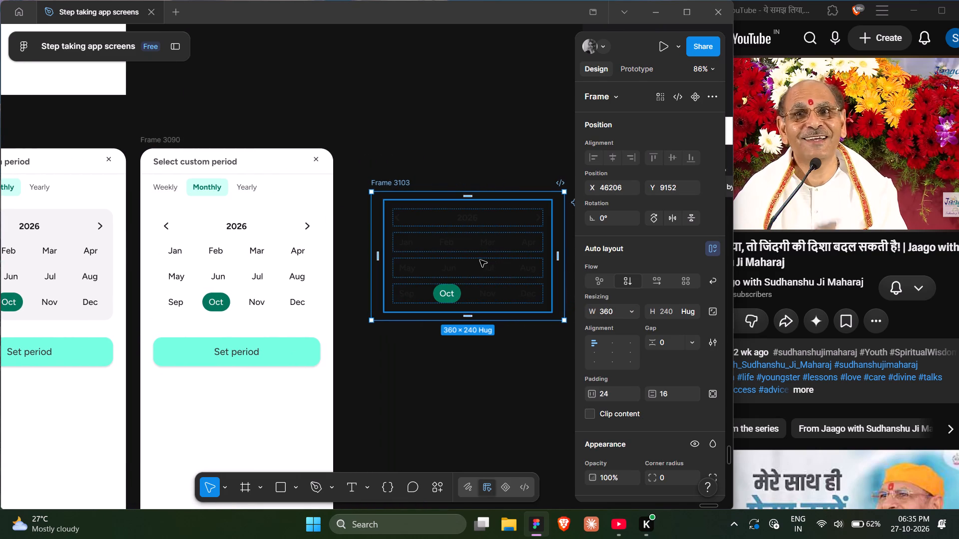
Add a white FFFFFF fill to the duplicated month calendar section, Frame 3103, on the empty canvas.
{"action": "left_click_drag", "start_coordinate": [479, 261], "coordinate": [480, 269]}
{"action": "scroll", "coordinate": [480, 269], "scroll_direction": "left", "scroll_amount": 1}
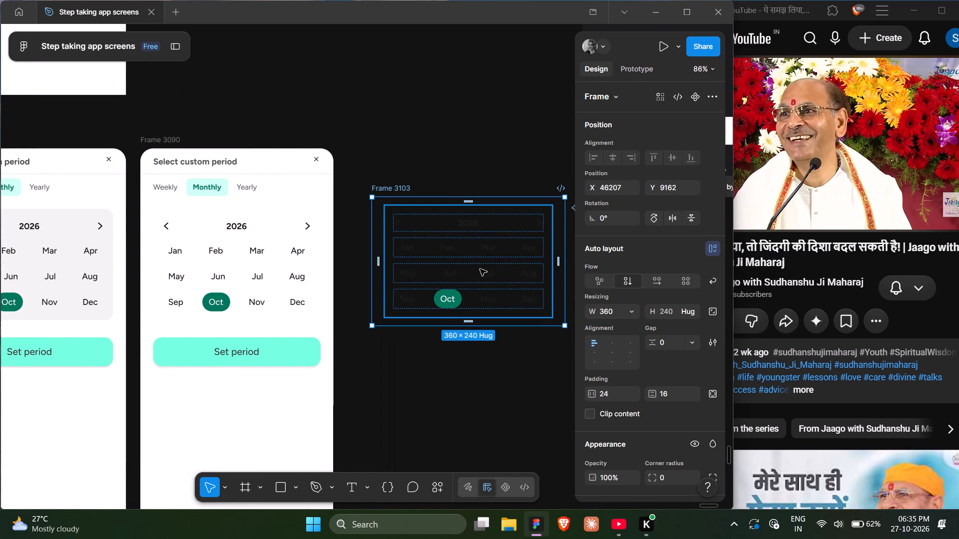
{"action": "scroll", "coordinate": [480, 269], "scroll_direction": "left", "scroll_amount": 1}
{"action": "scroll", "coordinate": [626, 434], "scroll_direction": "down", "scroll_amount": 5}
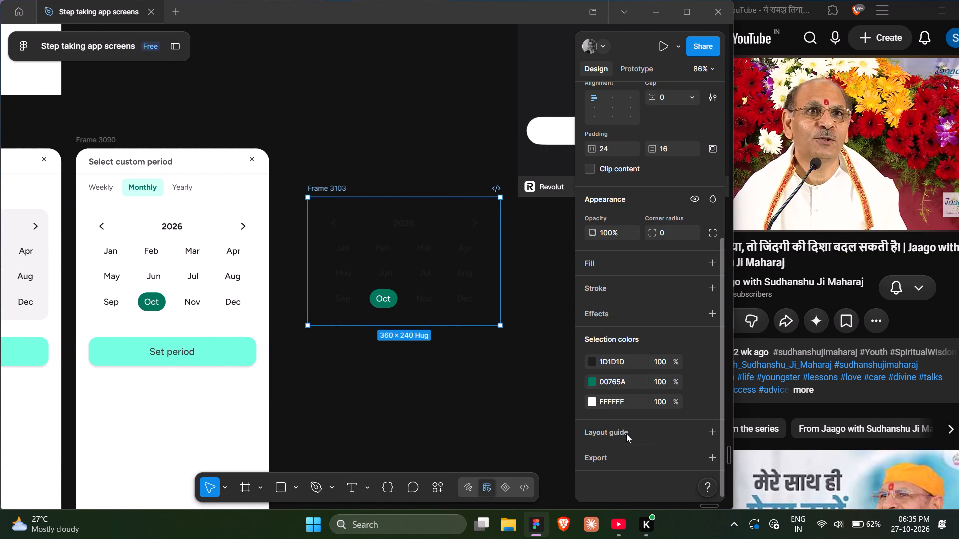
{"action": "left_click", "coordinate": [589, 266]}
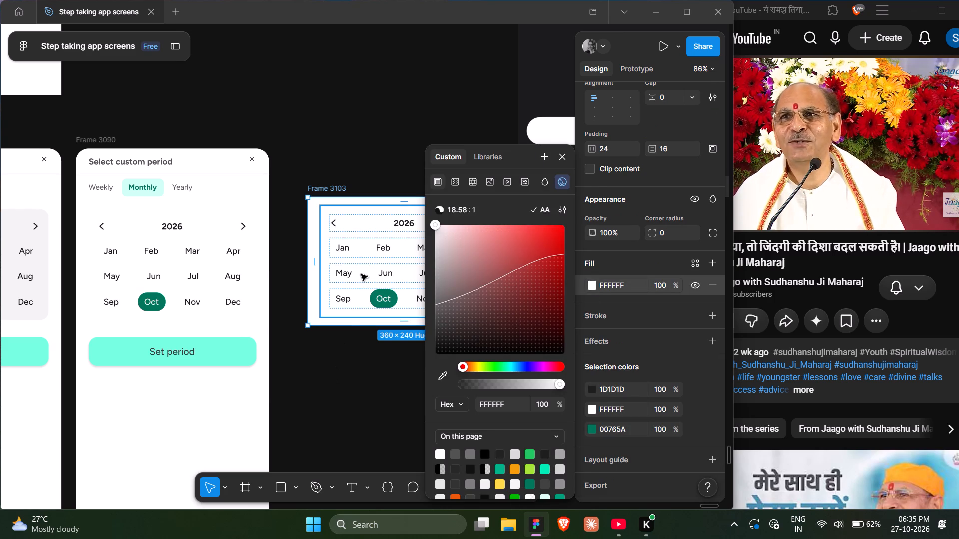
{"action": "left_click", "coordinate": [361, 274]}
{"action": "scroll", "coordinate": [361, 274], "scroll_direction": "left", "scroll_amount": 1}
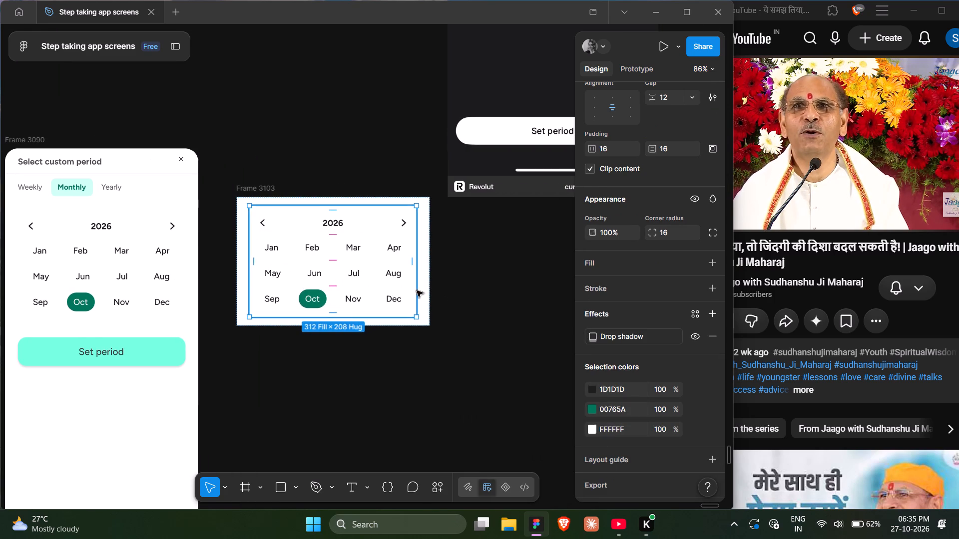
Remove auto layout from Frame 3103 and ungroup it, leaving only the inner month calendar card.
{"action": "left_click", "coordinate": [261, 192]}
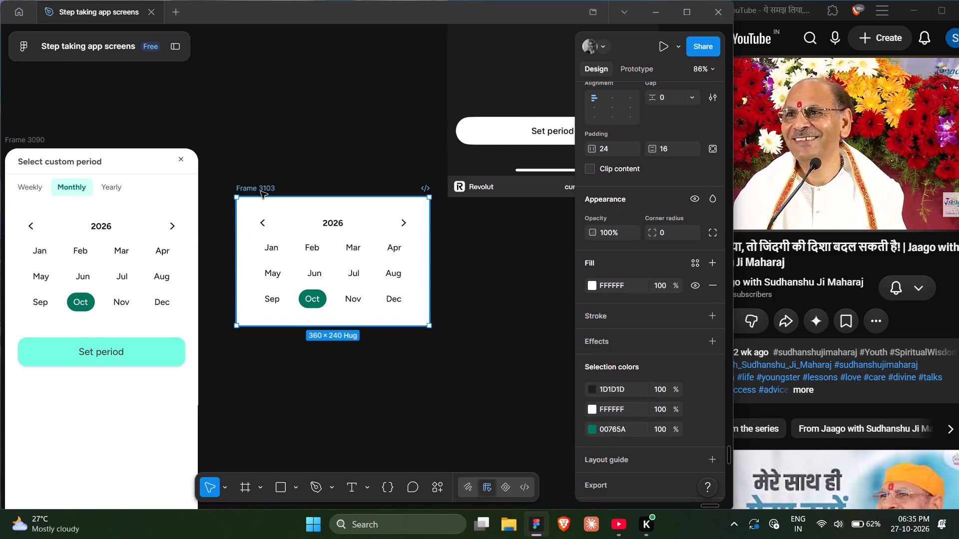
{"action": "right_click", "coordinate": [347, 271]}
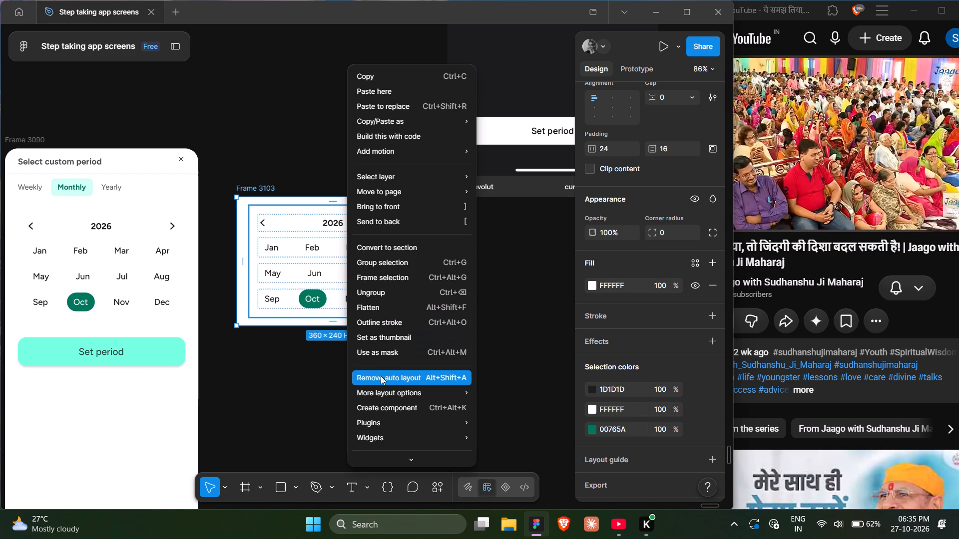
{"action": "left_click", "coordinate": [381, 377]}
{"action": "right_click", "coordinate": [328, 272]}
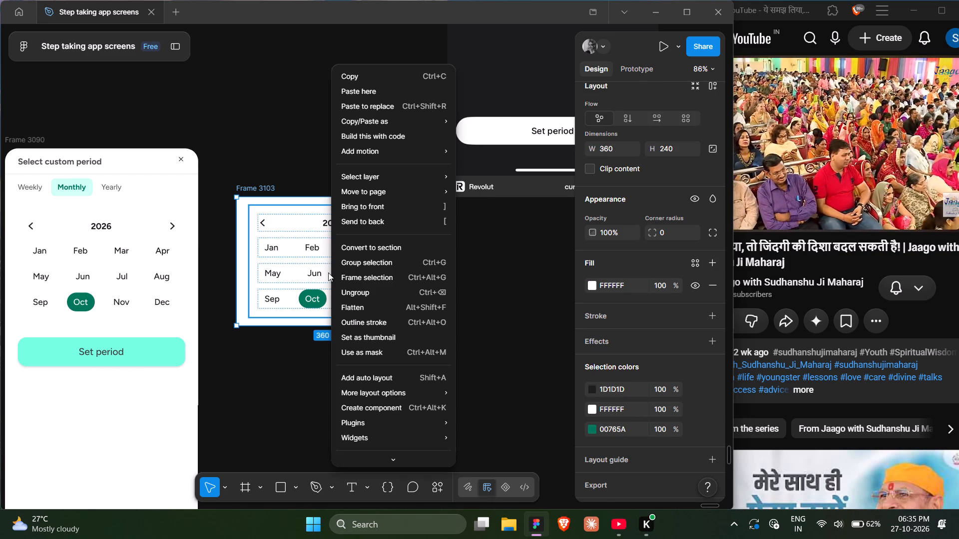
{"action": "left_click", "coordinate": [355, 291]}
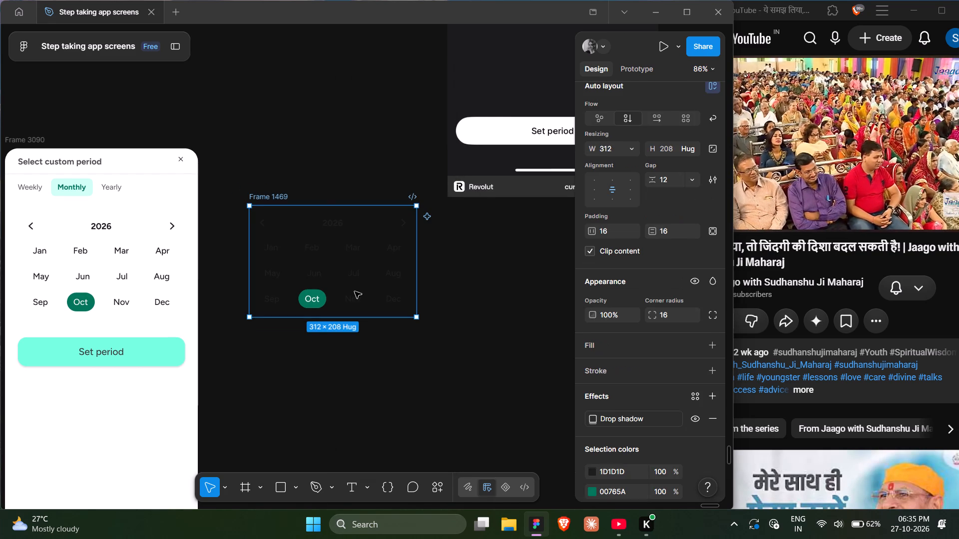
Add a white fill to the freed month calendar card beside Frame 3090.
{"action": "left_click", "coordinate": [589, 346]}
{"action": "left_click", "coordinate": [304, 364]}
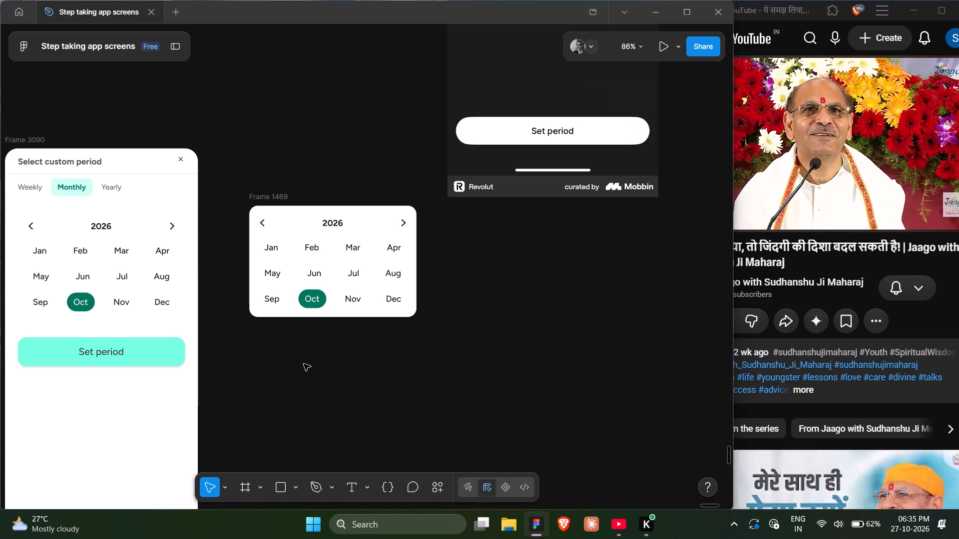
Move the white month calendar card into Frame 3090, directly below the Set period button.
{"action": "left_click_drag", "start_coordinate": [275, 195], "coordinate": [238, 340]}
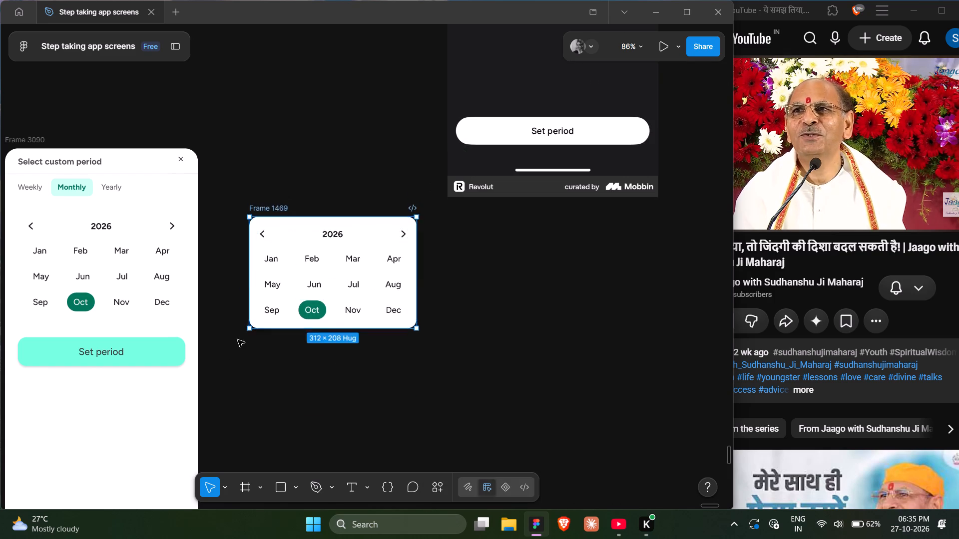
{"action": "left_click_drag", "start_coordinate": [238, 340], "coordinate": [104, 395]}
{"action": "scroll", "coordinate": [104, 395], "scroll_direction": "down", "scroll_amount": 1}
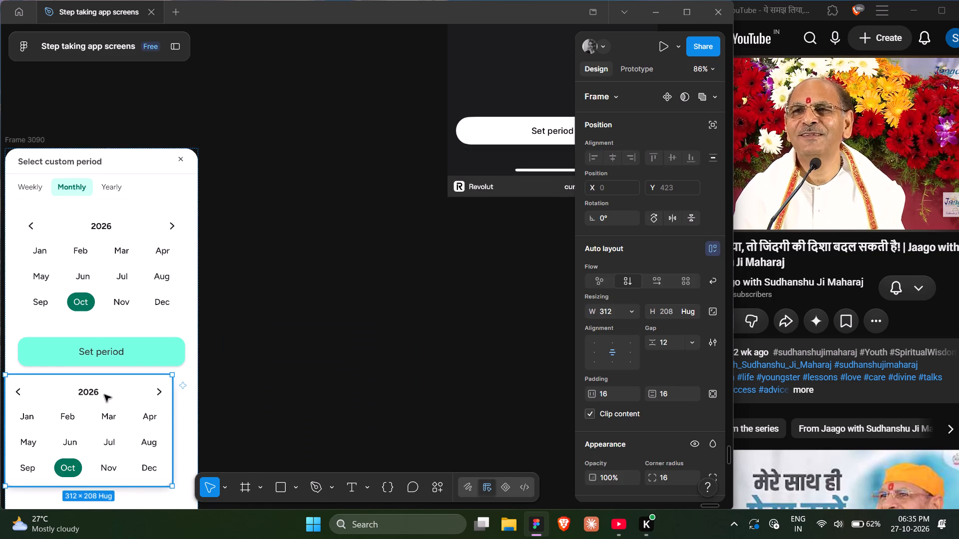
Examine the shadow of the relocated white calendar card against the original calendar in Frame 3090.
{"action": "scroll", "coordinate": [104, 395], "scroll_direction": "down", "scroll_amount": 1}
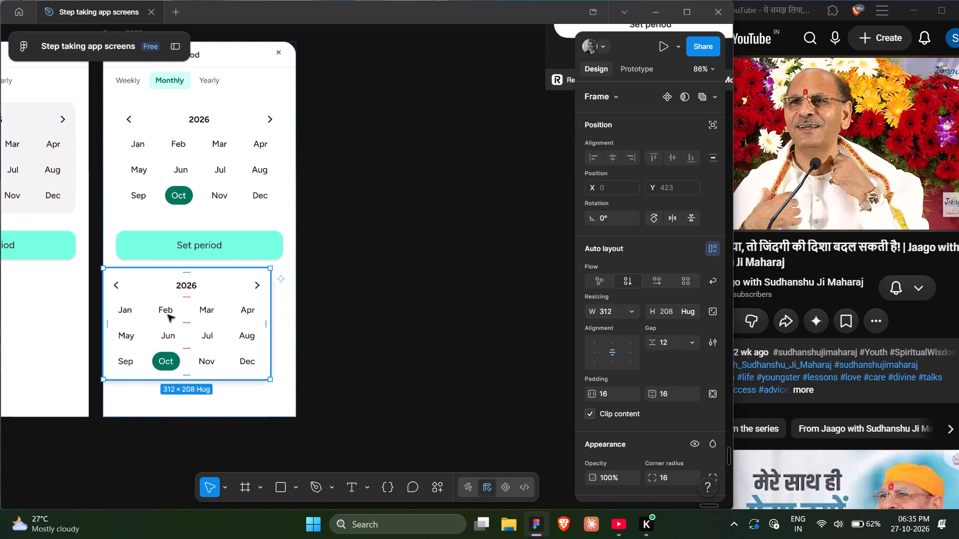
{"action": "left_click", "coordinate": [464, 279]}
{"action": "scroll", "coordinate": [464, 279], "scroll_direction": "down", "scroll_amount": 1}
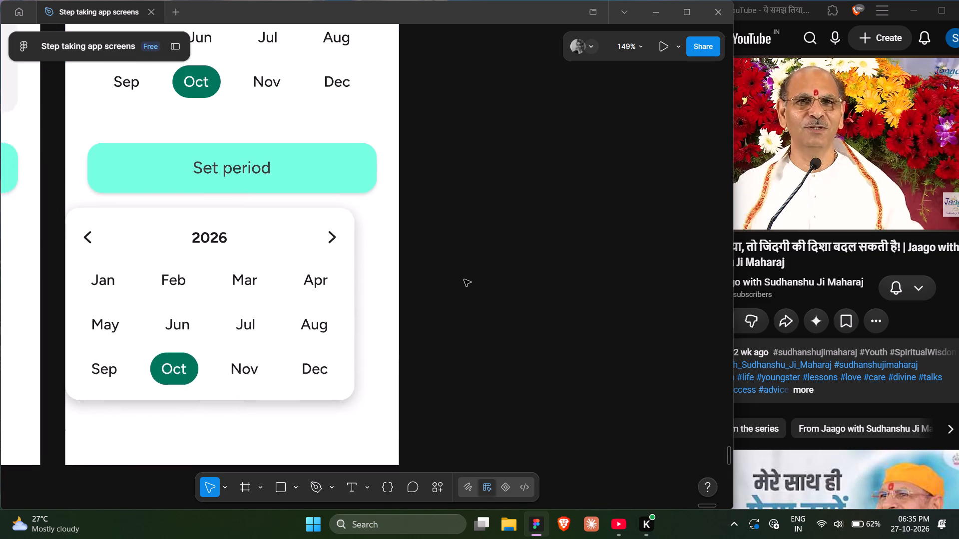
{"action": "scroll", "coordinate": [464, 279], "scroll_direction": "down", "scroll_amount": 1}
{"action": "scroll", "coordinate": [464, 279], "scroll_direction": "up", "scroll_amount": 1}
{"action": "left_click", "coordinate": [539, 335]}
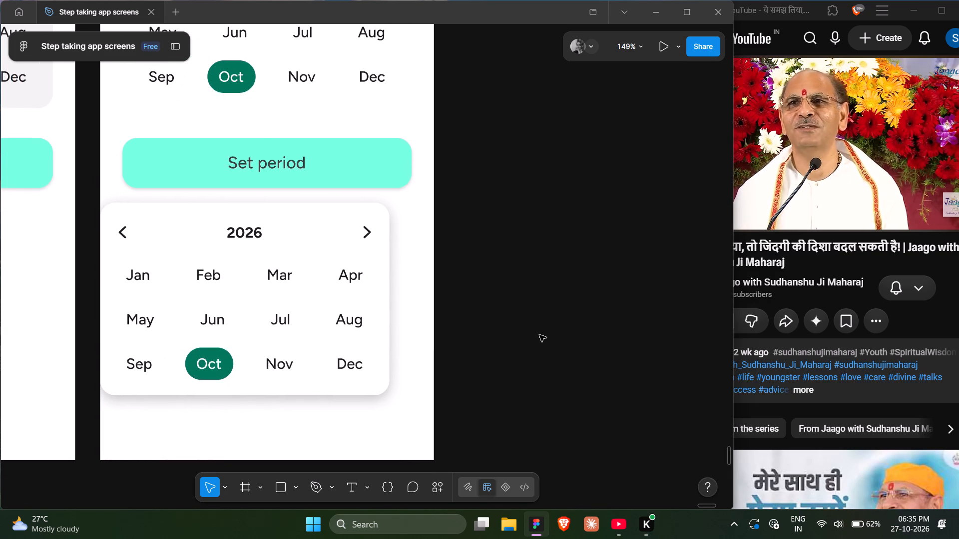
{"action": "scroll", "coordinate": [539, 335], "scroll_direction": "right", "scroll_amount": 1}
{"action": "scroll", "coordinate": [582, 350], "scroll_direction": "up", "scroll_amount": 2}
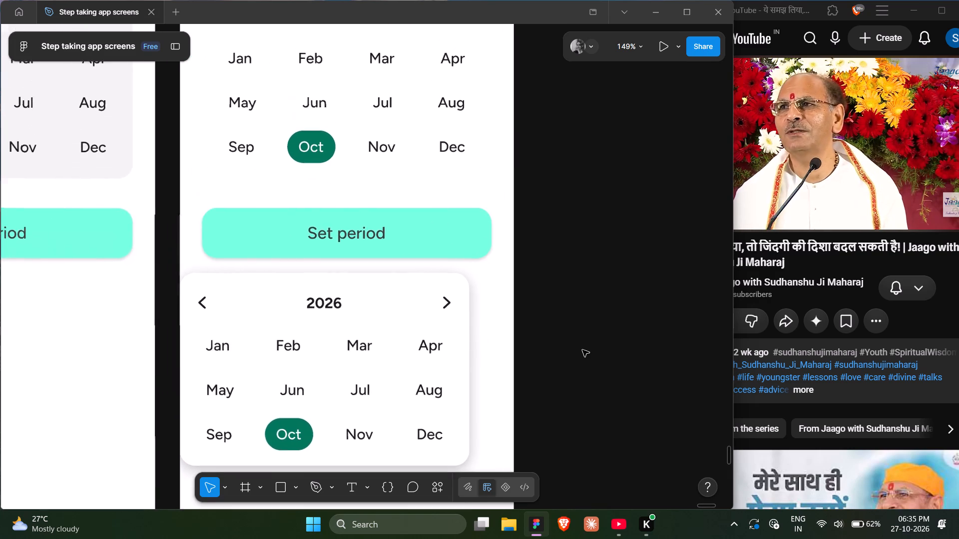
{"action": "scroll", "coordinate": [582, 350], "scroll_direction": "up", "scroll_amount": 1}
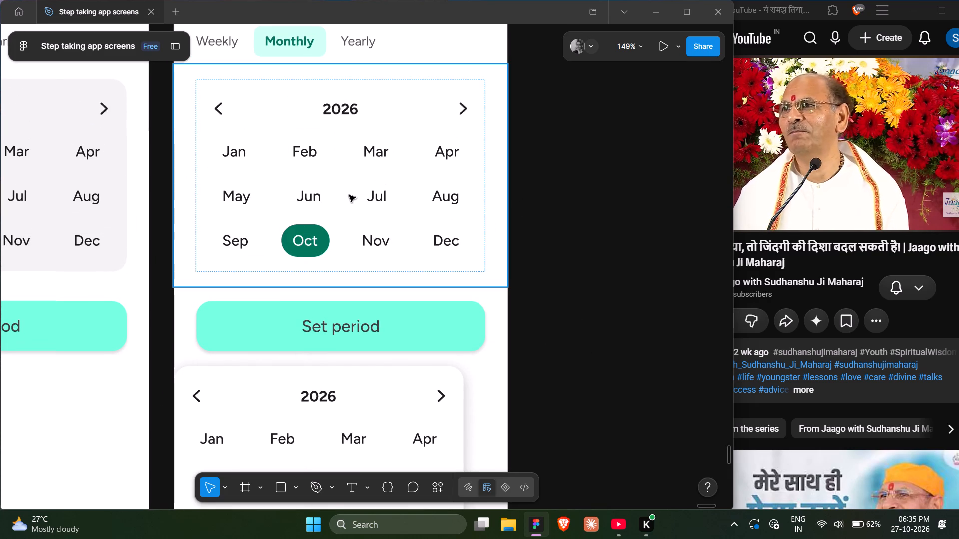
Turn on Clip content for the outer month calendar section above the Set period button in Frame 3090.
{"action": "left_click", "coordinate": [349, 195]}
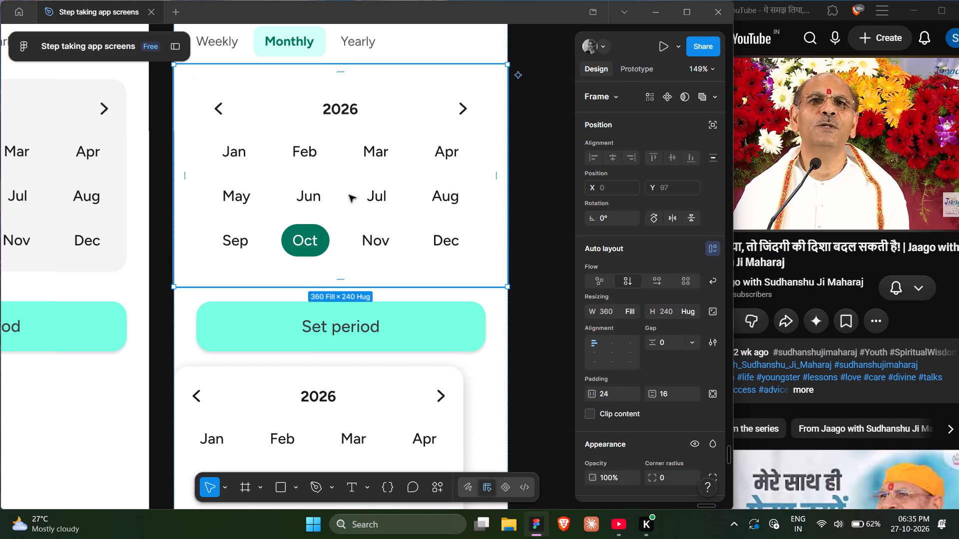
{"action": "left_click", "coordinate": [349, 195]}
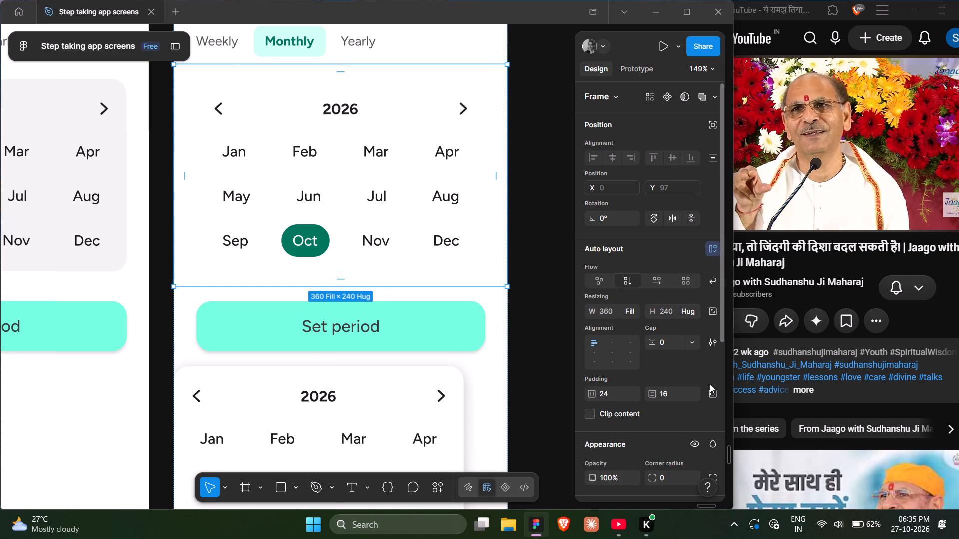
{"action": "scroll", "coordinate": [711, 411], "scroll_direction": "down", "scroll_amount": 5}
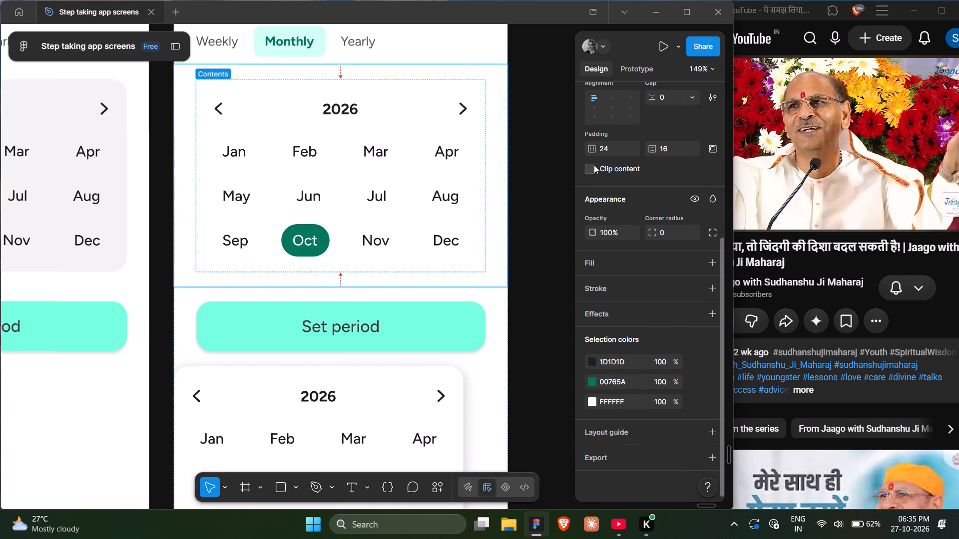
{"action": "left_click", "coordinate": [594, 165]}
Compare the layout settings of the original inner card, its outer section and the white calendar card below the button.
{"action": "right_click", "coordinate": [360, 171]}
{"action": "right_click", "coordinate": [360, 171]}
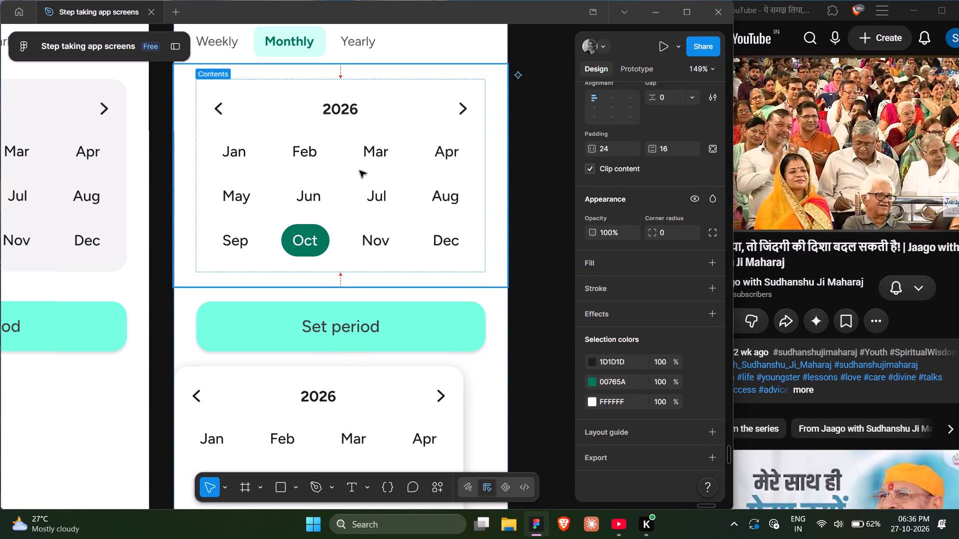
{"action": "double_click", "coordinate": [360, 171]}
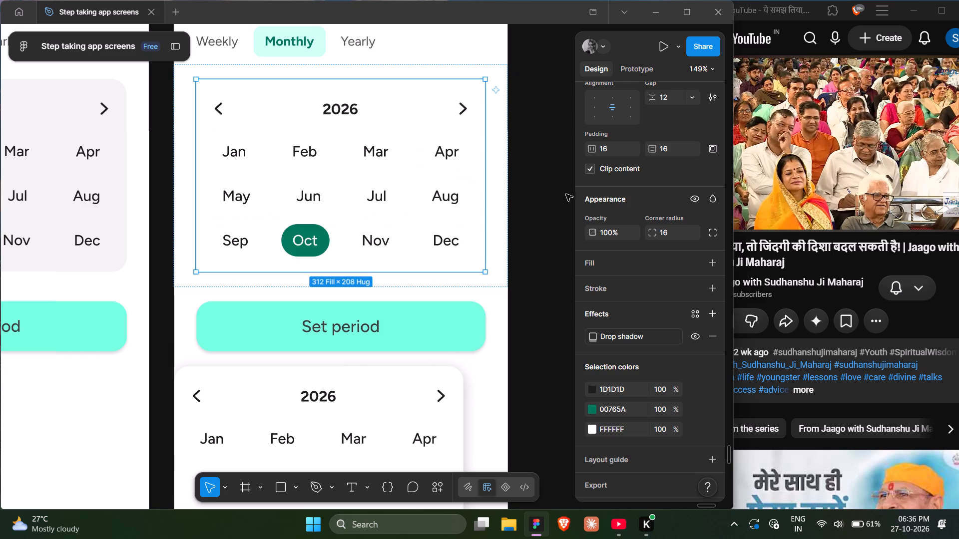
{"action": "scroll", "coordinate": [543, 270], "scroll_direction": "up", "scroll_amount": 1}
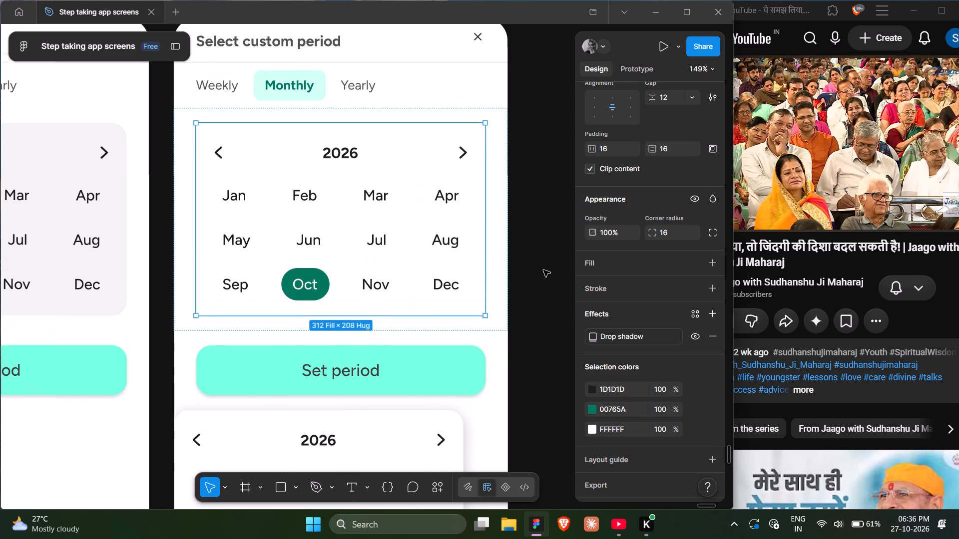
{"action": "scroll", "coordinate": [543, 270], "scroll_direction": "up", "scroll_amount": 1}
{"action": "left_click", "coordinate": [501, 193]}
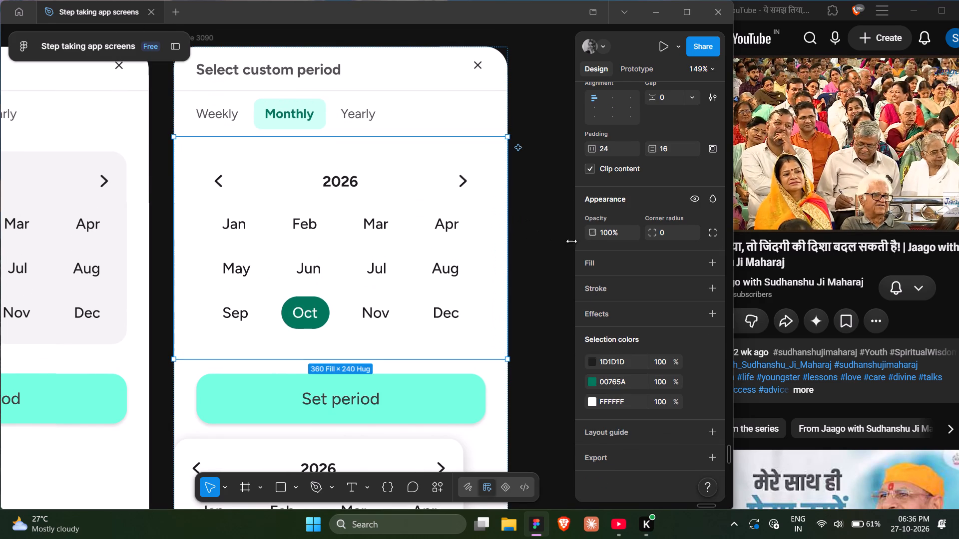
{"action": "scroll", "coordinate": [648, 235], "scroll_direction": "up", "scroll_amount": 6}
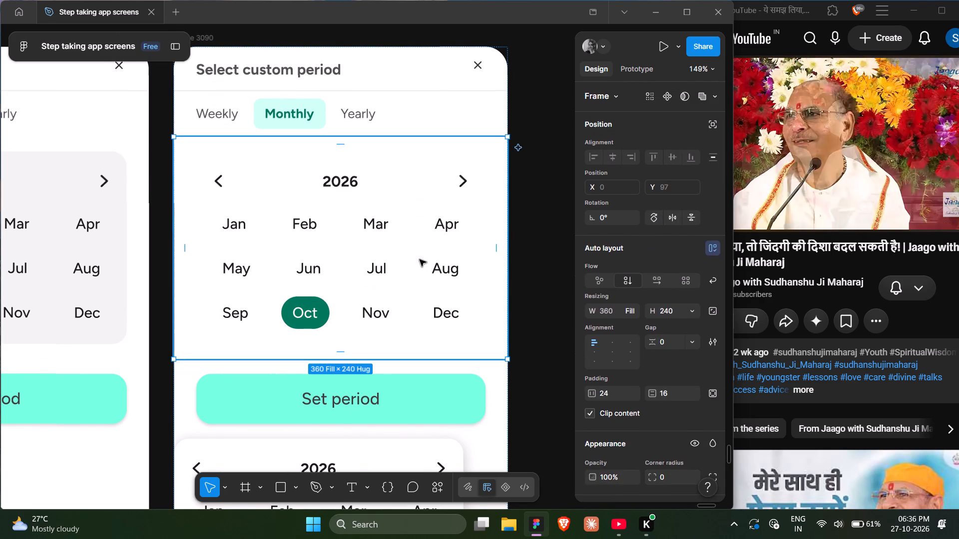
{"action": "scroll", "coordinate": [420, 260], "scroll_direction": "down", "scroll_amount": 1}
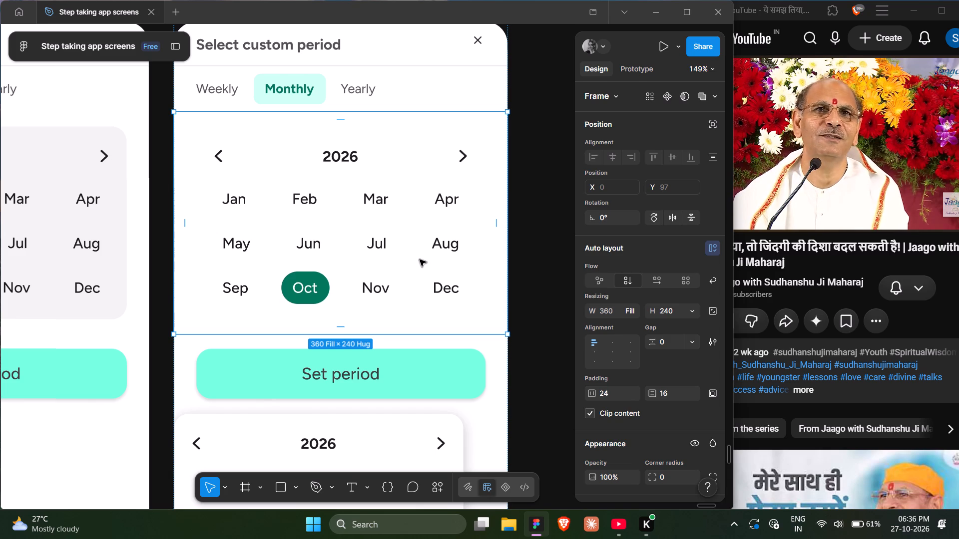
{"action": "scroll", "coordinate": [420, 260], "scroll_direction": "down", "scroll_amount": 1}
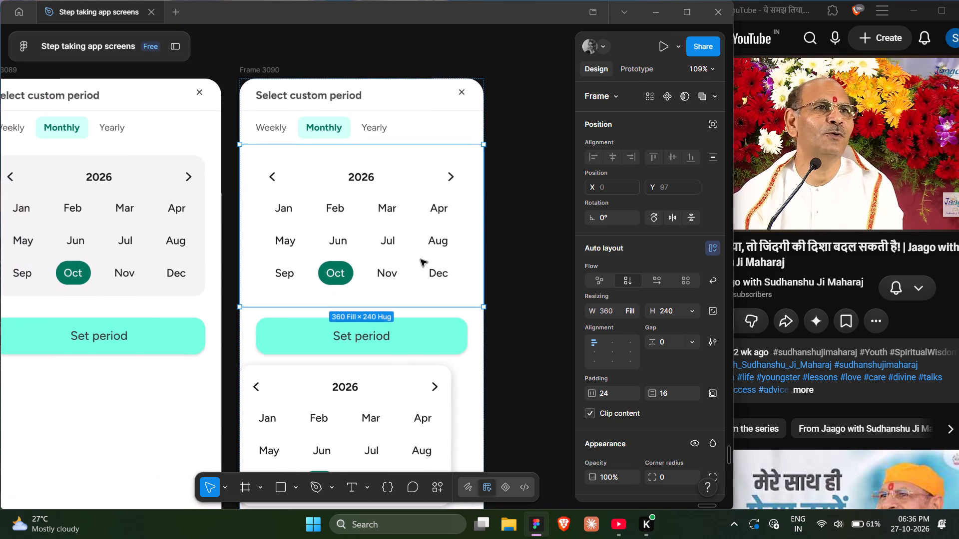
{"action": "scroll", "coordinate": [494, 351], "scroll_direction": "down", "scroll_amount": 2}
{"action": "left_click", "coordinate": [349, 307]}
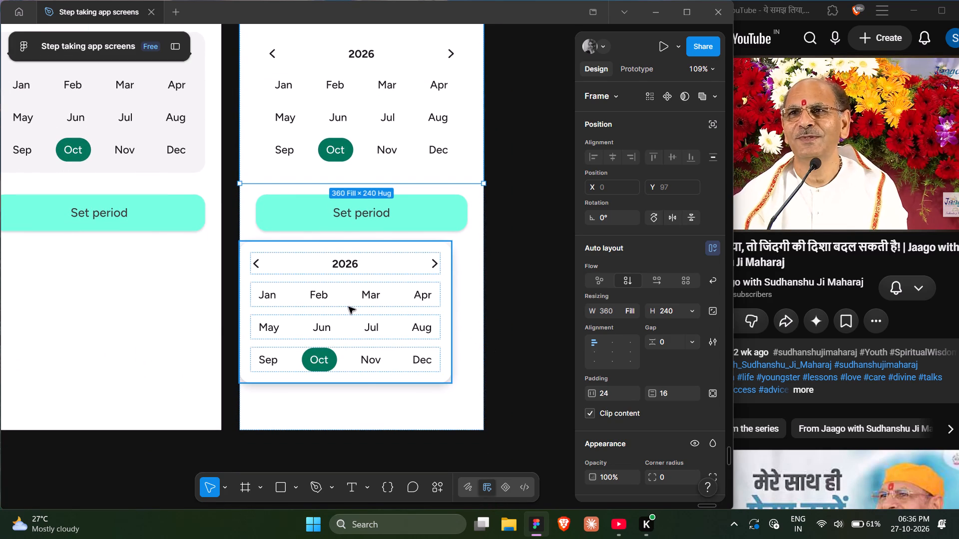
{"action": "left_click", "coordinate": [350, 116]}
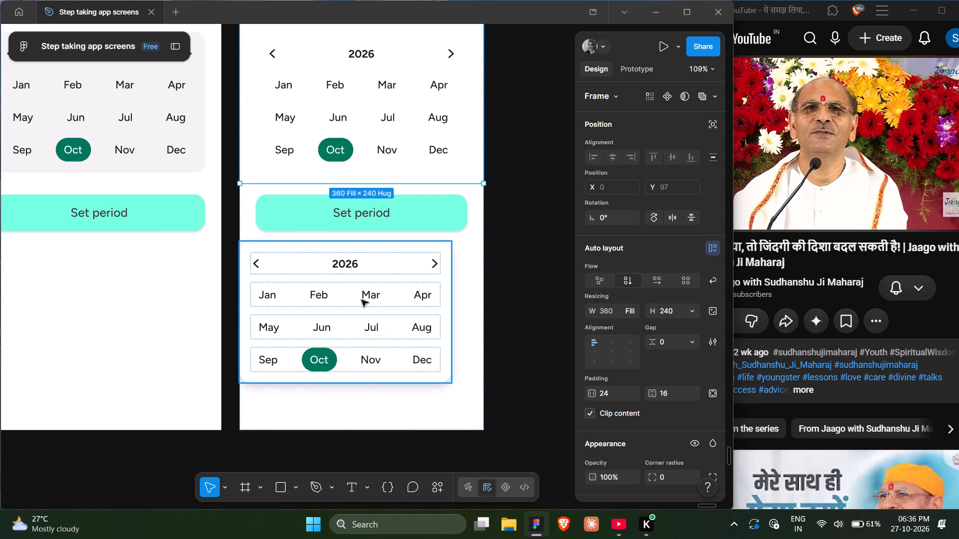
Wrap the white month calendar card below the Set period button in an auto layout frame.
{"action": "left_click", "coordinate": [362, 300]}
{"action": "key", "text": "shift+a"}
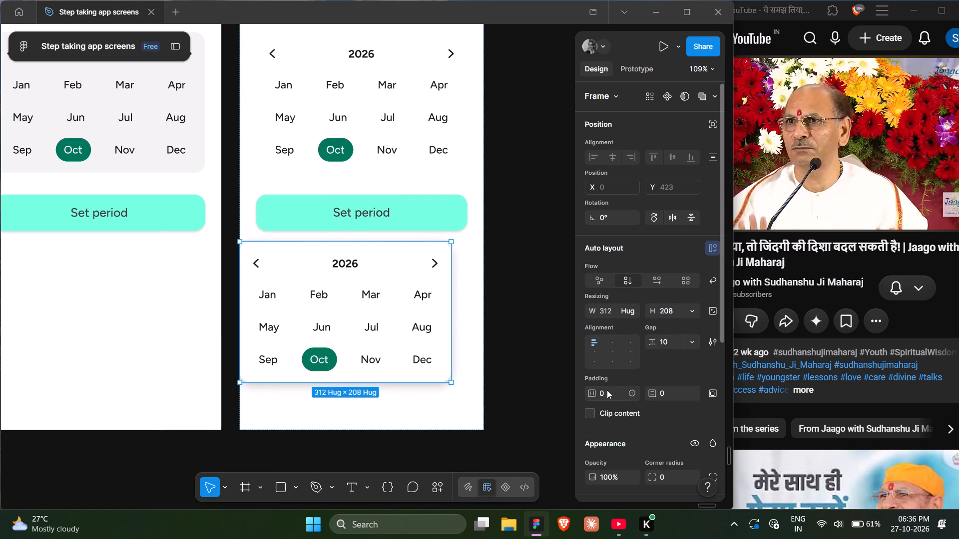
Set the new wrapper frame's padding to 24 horizontal and 16 vertical, matching the original calendar section.
{"action": "left_click", "coordinate": [408, 104]}
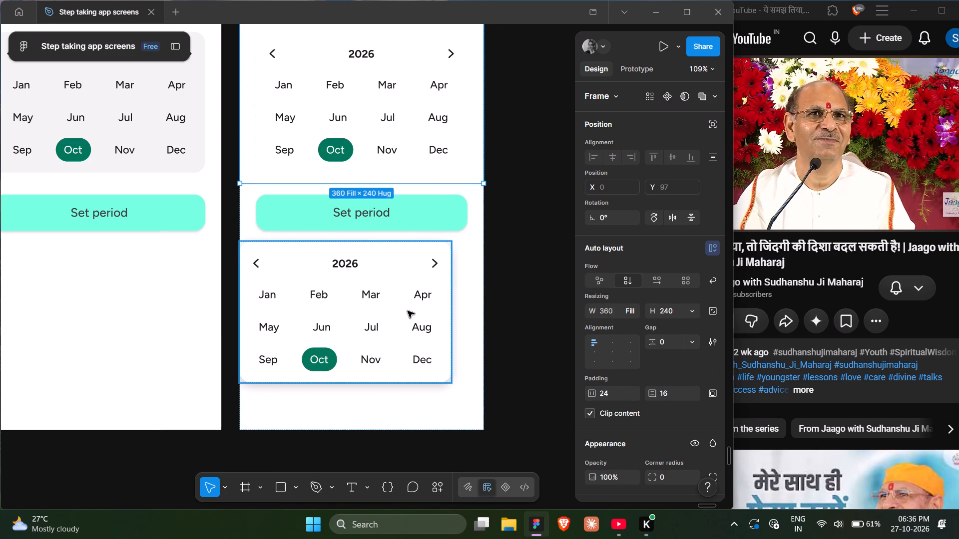
{"action": "left_click", "coordinate": [408, 311]}
{"action": "left_click", "coordinate": [617, 399]}
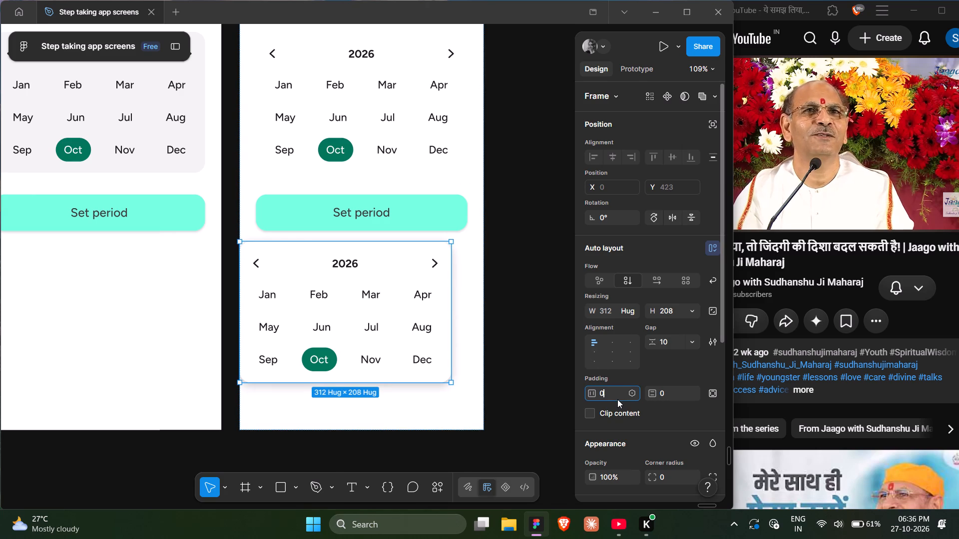
{"action": "type", "text": "24"}
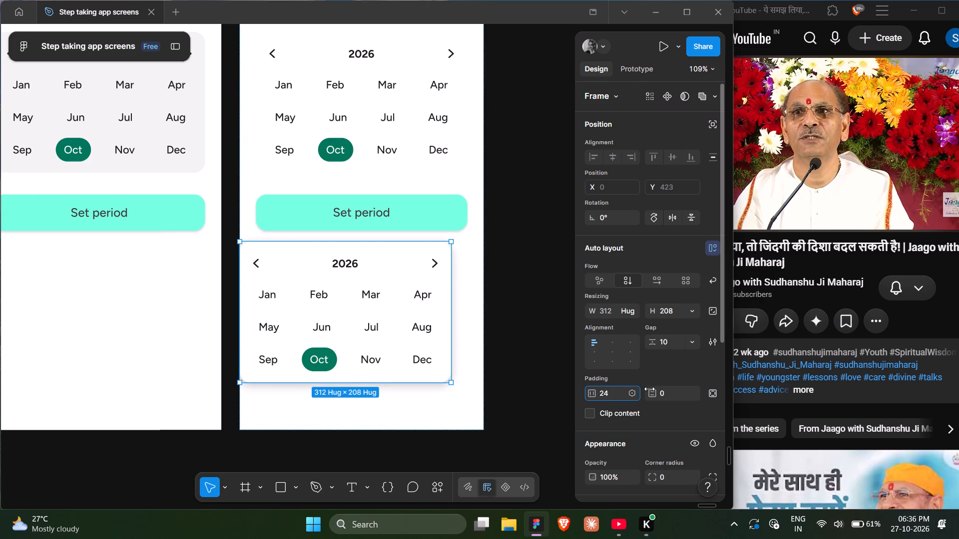
{"action": "left_click", "coordinate": [668, 393]}
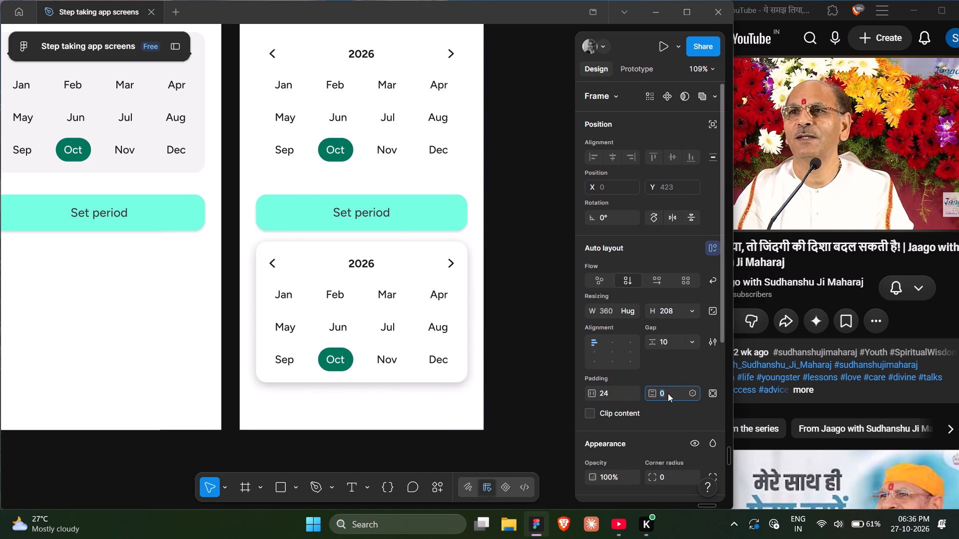
{"action": "type", "text": "16"}
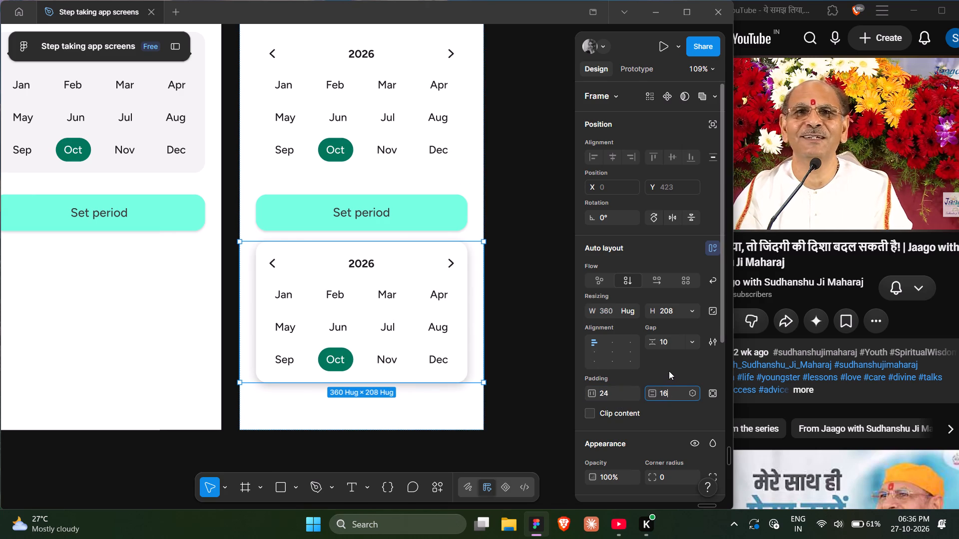
{"action": "left_click", "coordinate": [669, 371]}
Set the gap of the wrapper frame around the white month calendar card to 0.
{"action": "left_click", "coordinate": [665, 341]}
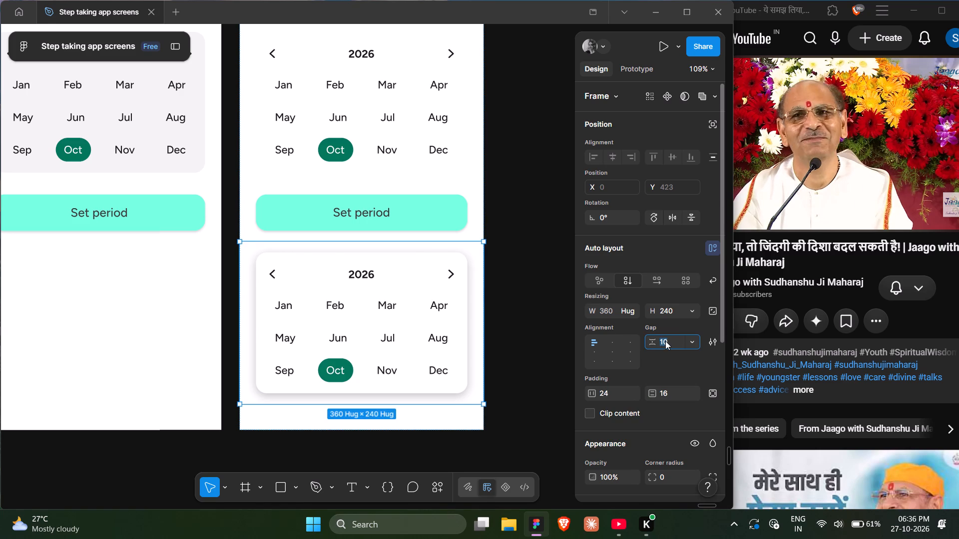
{"action": "key", "text": "0"}
{"action": "left_click", "coordinate": [666, 372]}
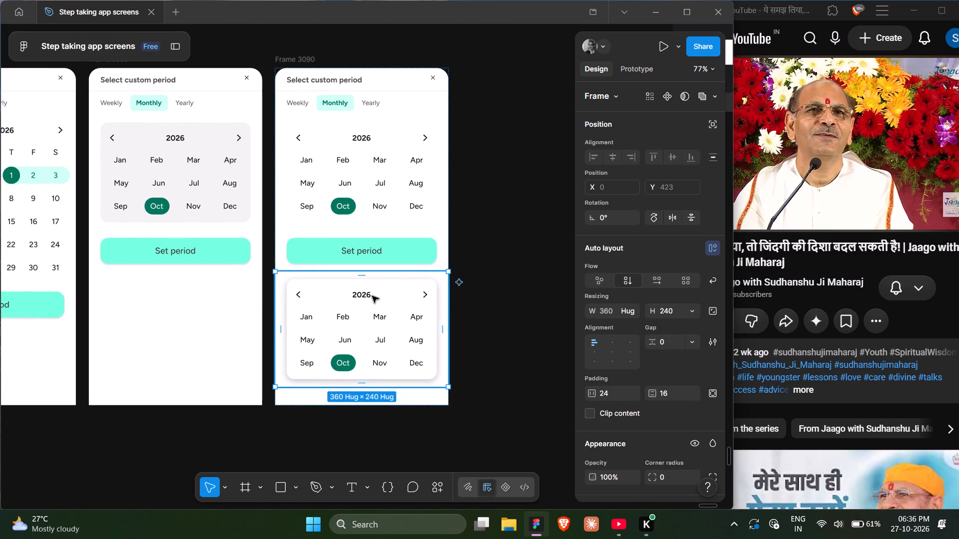
Move the wrapped white calendar card above the Set period button in Frame 3090's layout order.
{"action": "key", "text": "Up"}
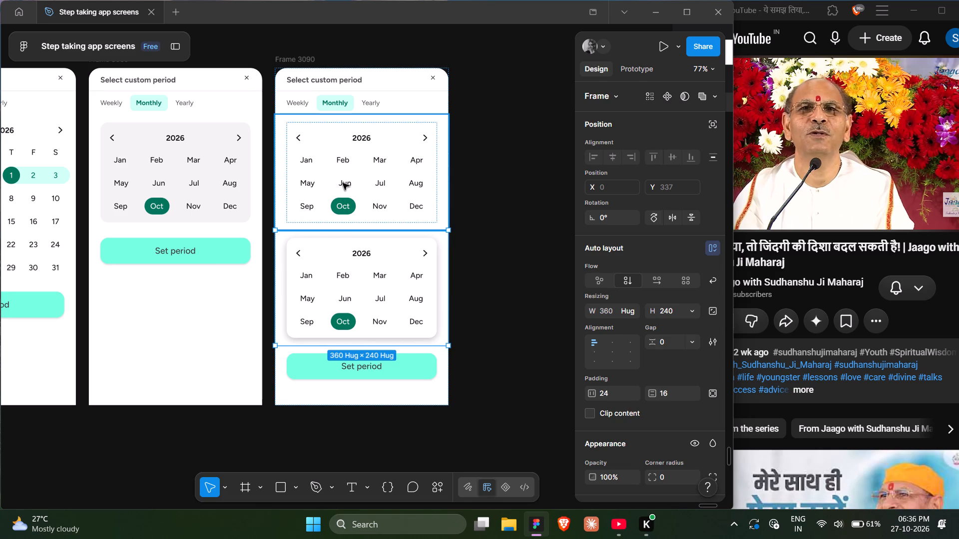
Delete the original shadowless calendar section above the white drop-shadow card in Frame 3090.
{"action": "left_click", "coordinate": [343, 183]}
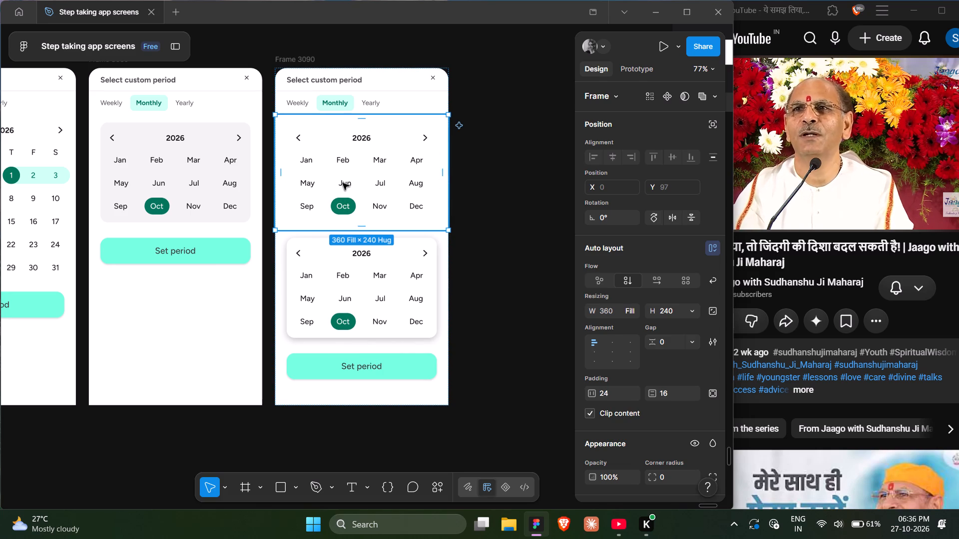
{"action": "key", "text": "Delete"}
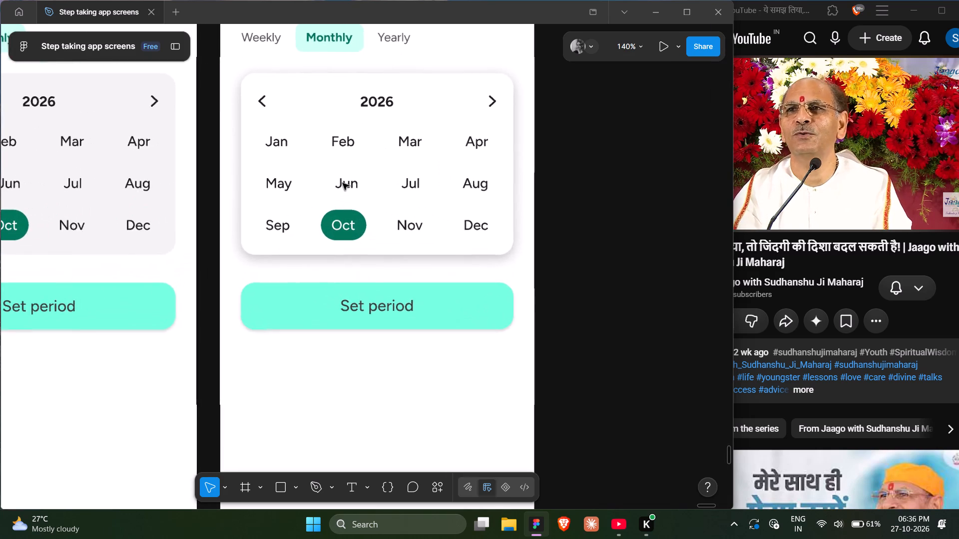
{"action": "scroll", "coordinate": [343, 183], "scroll_direction": "up", "scroll_amount": 1}
{"action": "left_click", "coordinate": [601, 269]}
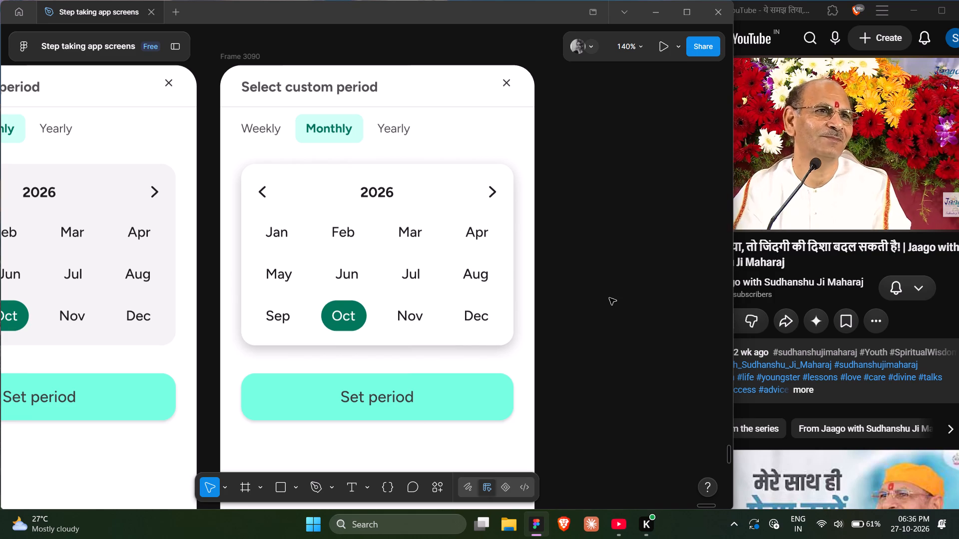
Soften the white calendar card's drop shadow to a Y offset of 2 and a colour opacity of 24%.
{"action": "double_click", "coordinate": [432, 264]}
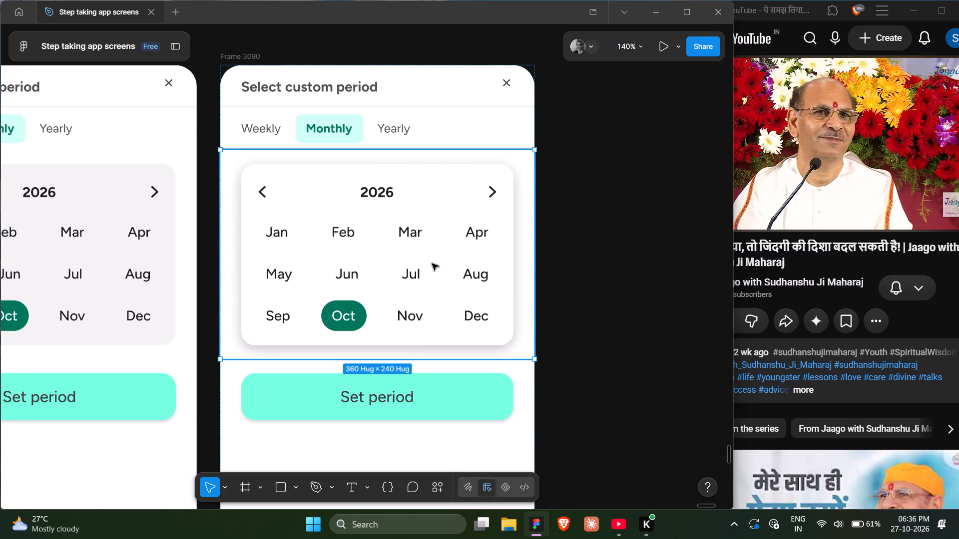
{"action": "double_click", "coordinate": [432, 264]}
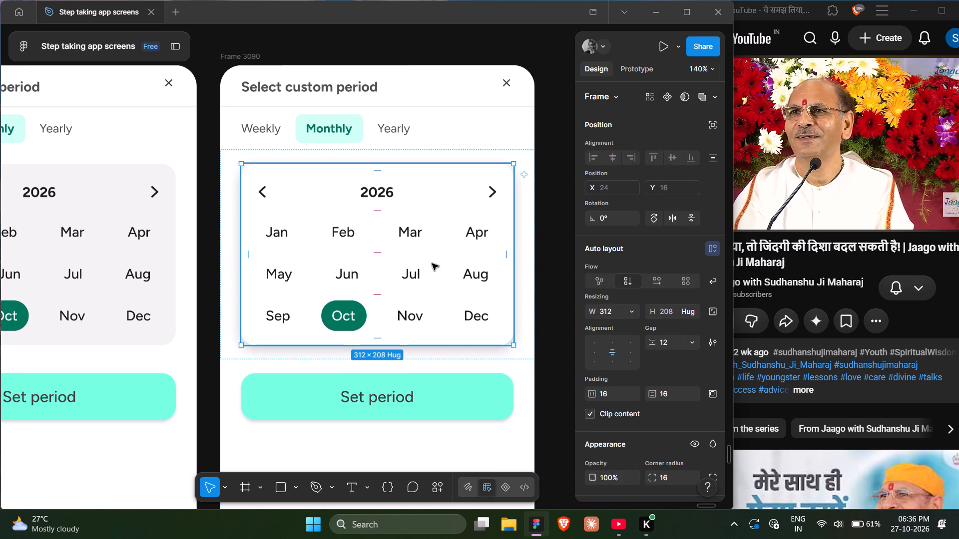
{"action": "scroll", "coordinate": [704, 412], "scroll_direction": "down", "scroll_amount": 6}
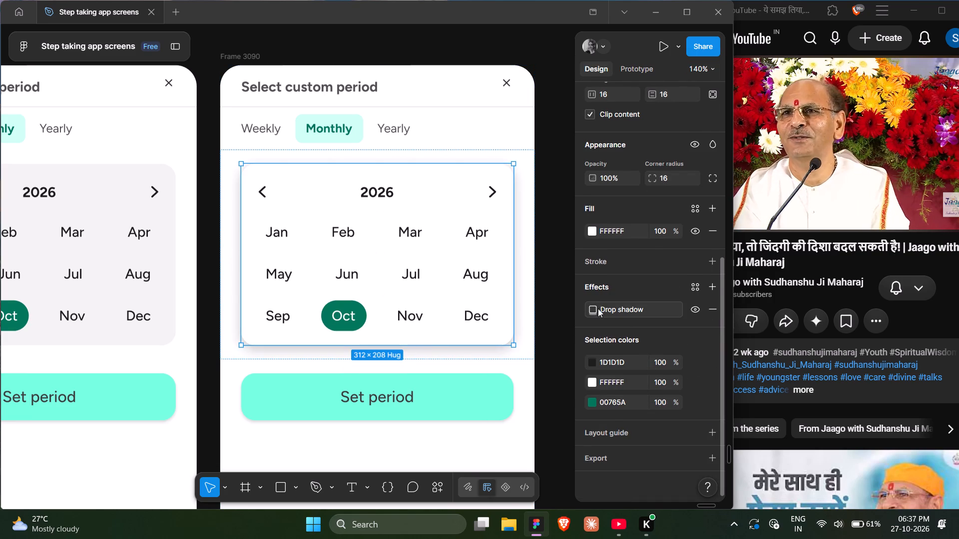
{"action": "left_click", "coordinate": [597, 309]}
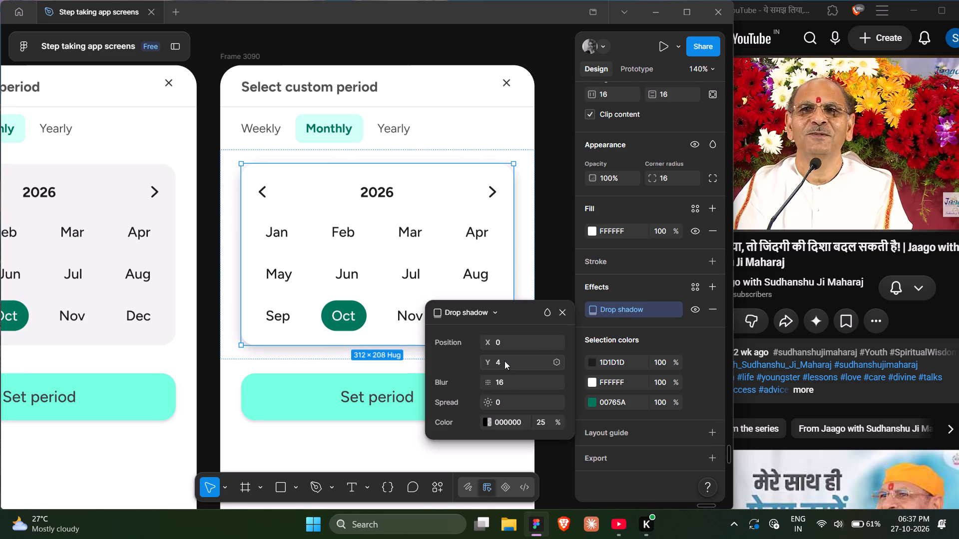
{"action": "left_click", "coordinate": [504, 361]}
{"action": "key", "text": "Down"}
{"action": "key", "text": "Down"}
{"action": "key", "text": "Down"}
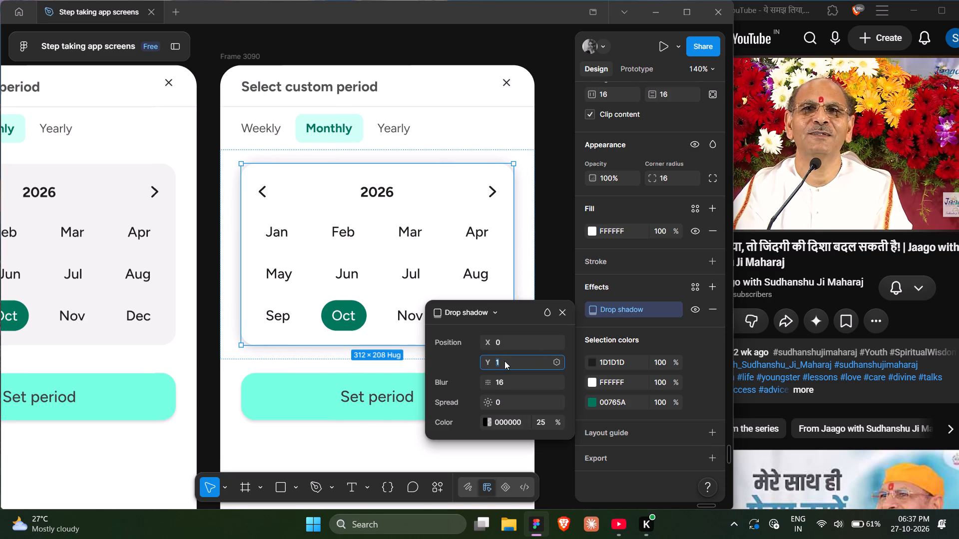
{"action": "key", "text": "Up"}
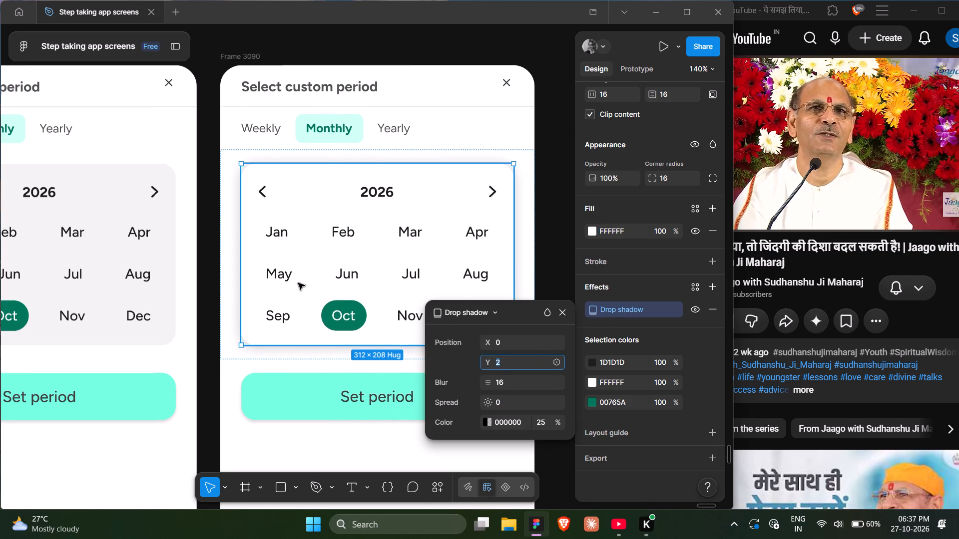
{"action": "scroll", "coordinate": [288, 283], "scroll_direction": "left", "scroll_amount": 1}
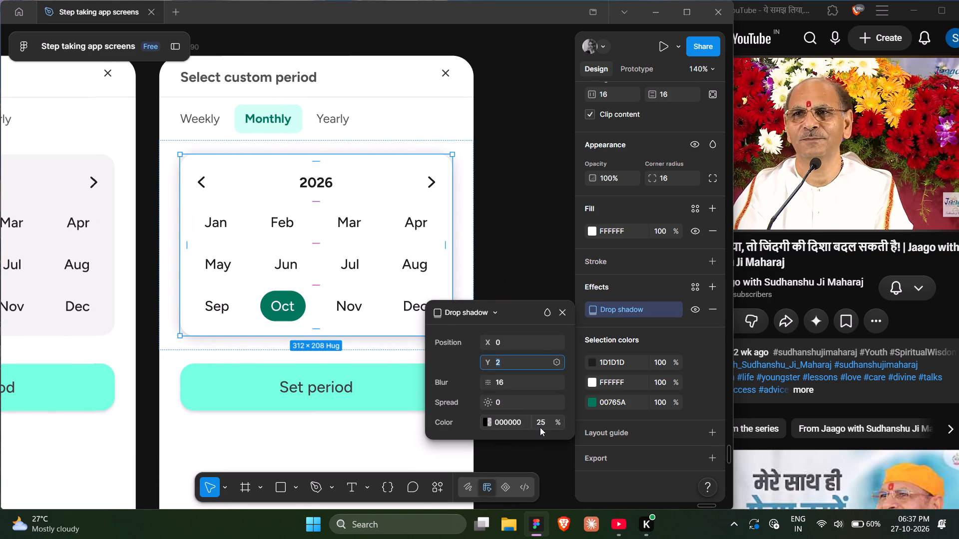
{"action": "left_click", "coordinate": [540, 427]}
{"action": "key", "text": "Down"}
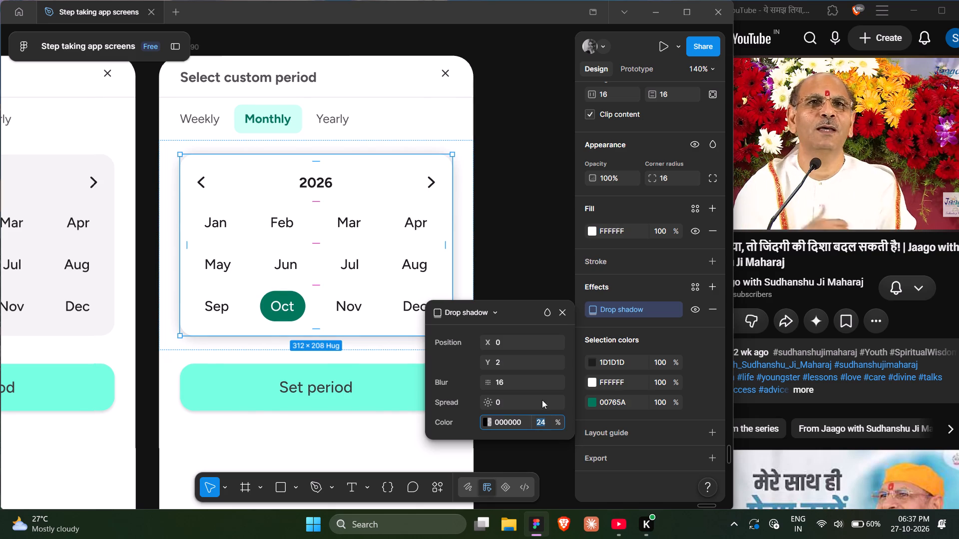
{"action": "double_click", "coordinate": [519, 205]}
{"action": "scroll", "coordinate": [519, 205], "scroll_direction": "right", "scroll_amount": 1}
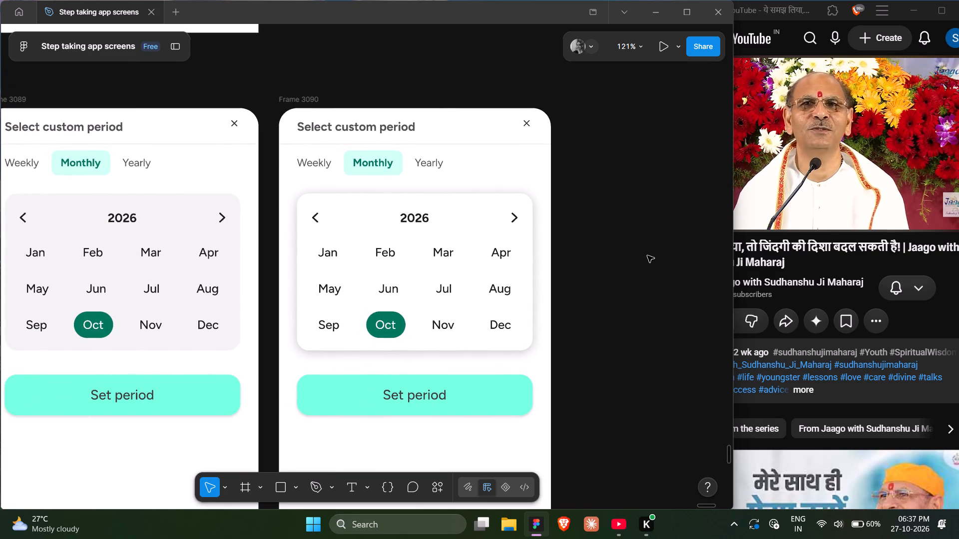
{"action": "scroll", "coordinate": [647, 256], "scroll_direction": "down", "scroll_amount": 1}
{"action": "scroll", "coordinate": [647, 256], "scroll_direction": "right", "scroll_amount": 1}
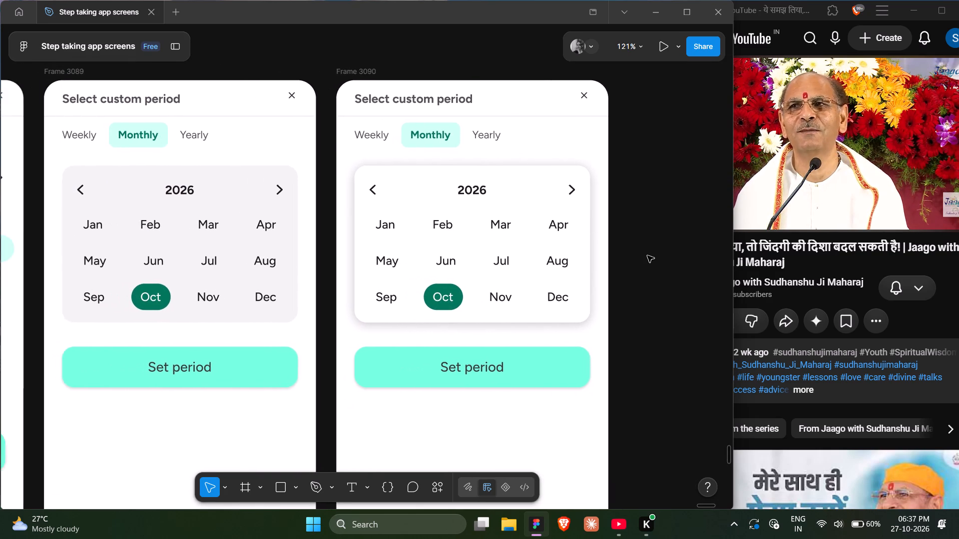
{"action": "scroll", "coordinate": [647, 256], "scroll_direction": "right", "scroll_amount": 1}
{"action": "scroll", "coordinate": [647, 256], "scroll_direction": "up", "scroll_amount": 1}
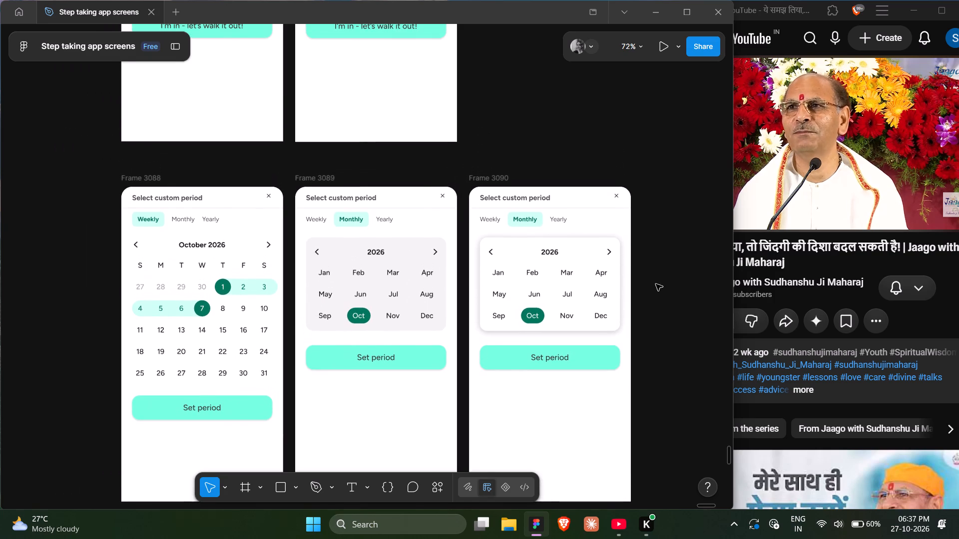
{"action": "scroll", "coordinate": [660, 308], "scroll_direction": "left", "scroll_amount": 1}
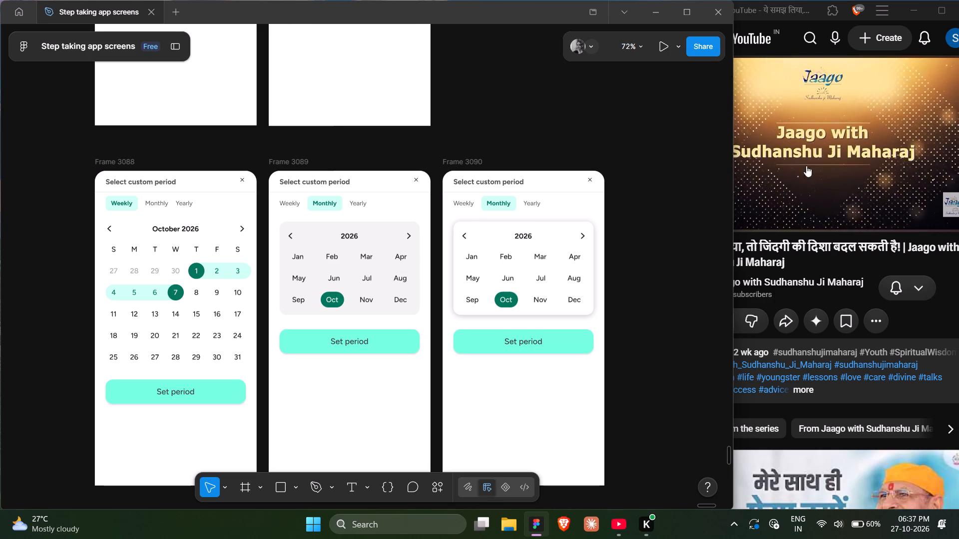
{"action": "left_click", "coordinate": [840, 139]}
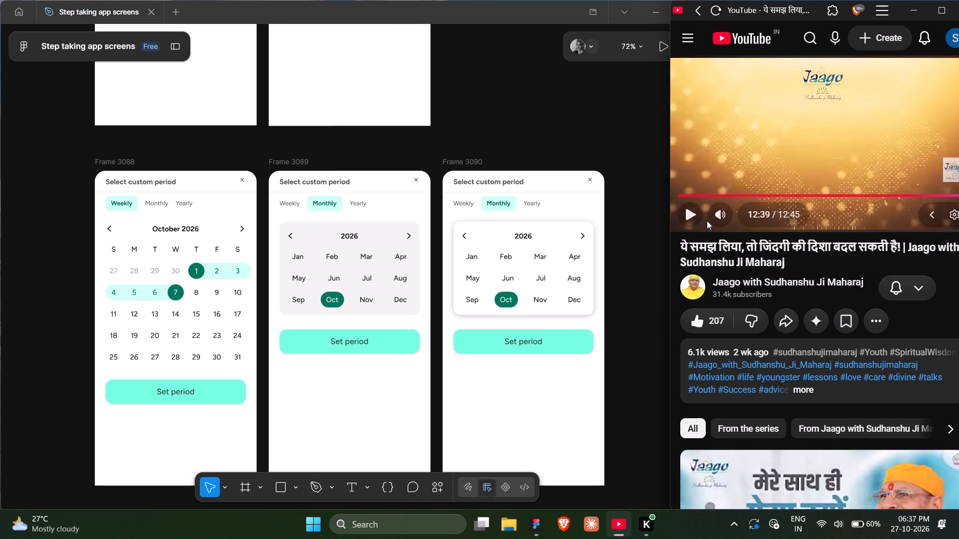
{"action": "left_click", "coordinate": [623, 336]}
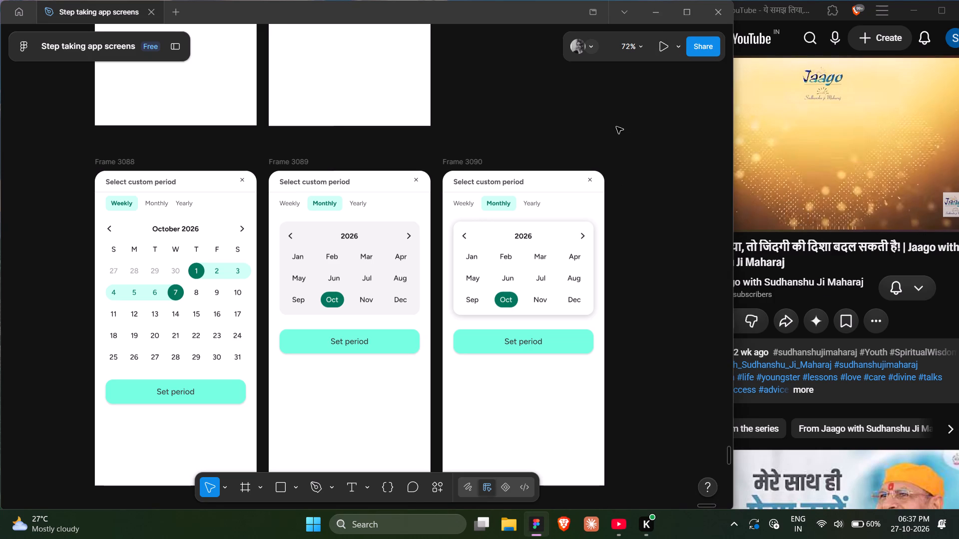
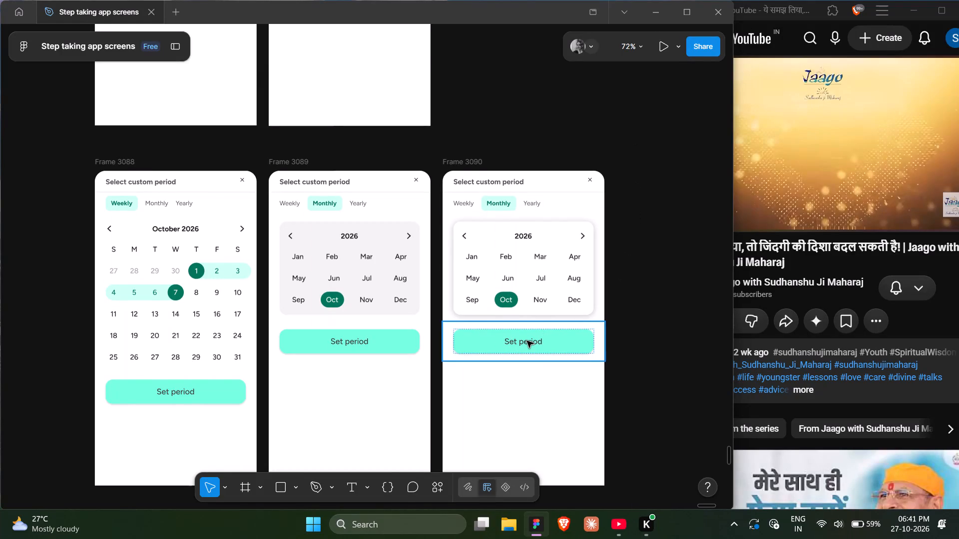
Reduce the colour opacity of the white calendar card's drop shadow in Frame 3090 to 16%.
{"action": "scroll", "coordinate": [527, 341], "scroll_direction": "up", "scroll_amount": 1}
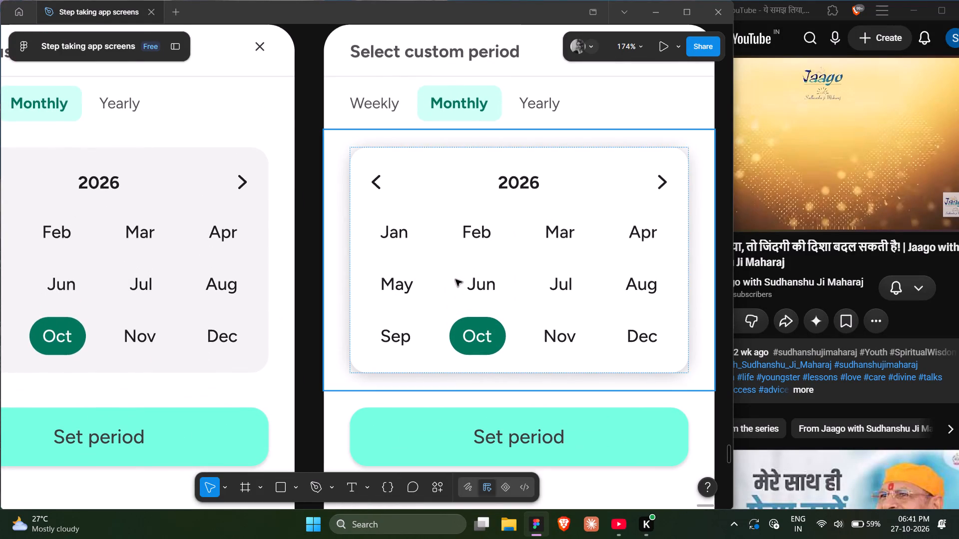
{"action": "scroll", "coordinate": [456, 279], "scroll_direction": "left", "scroll_amount": 2}
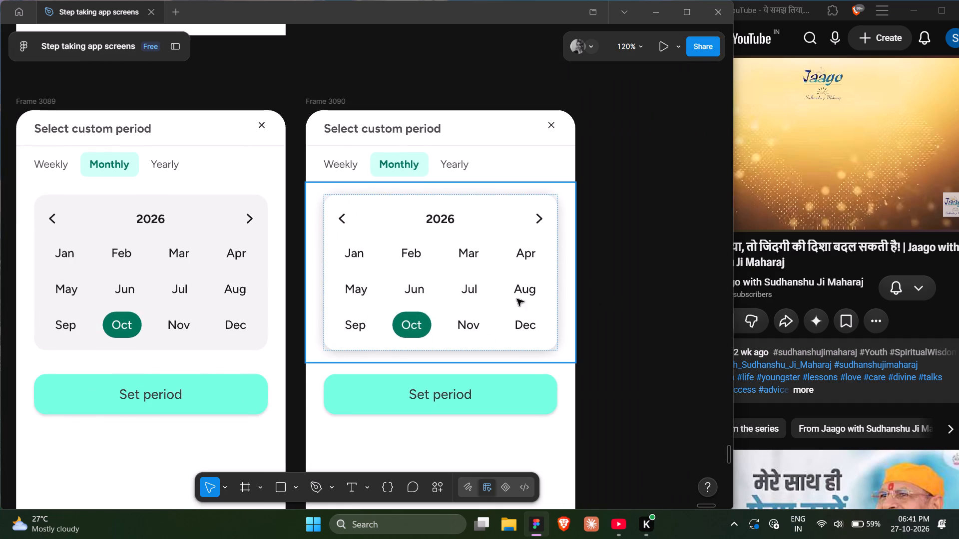
{"action": "double_click", "coordinate": [476, 308]}
{"action": "double_click", "coordinate": [476, 308]}
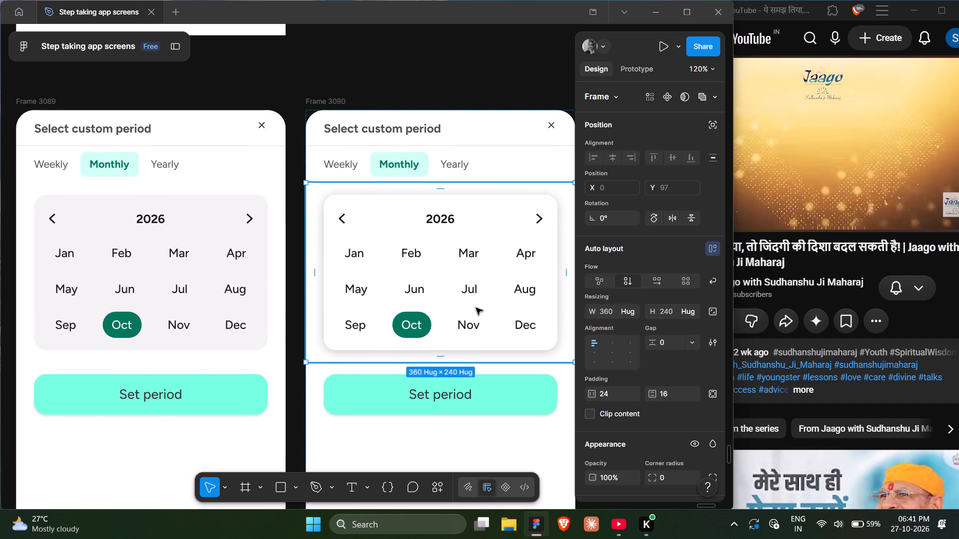
{"action": "scroll", "coordinate": [660, 401], "scroll_direction": "down", "scroll_amount": 7}
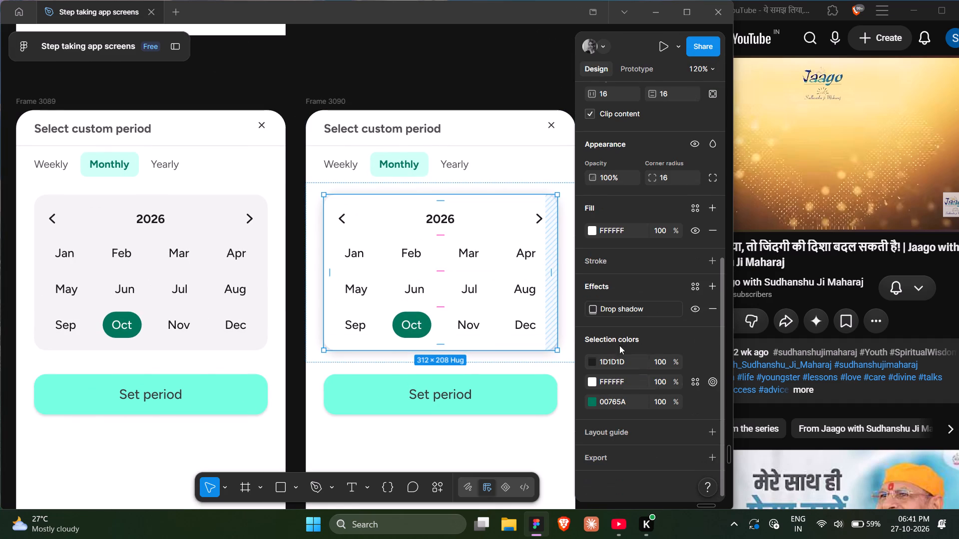
{"action": "left_click", "coordinate": [588, 309]}
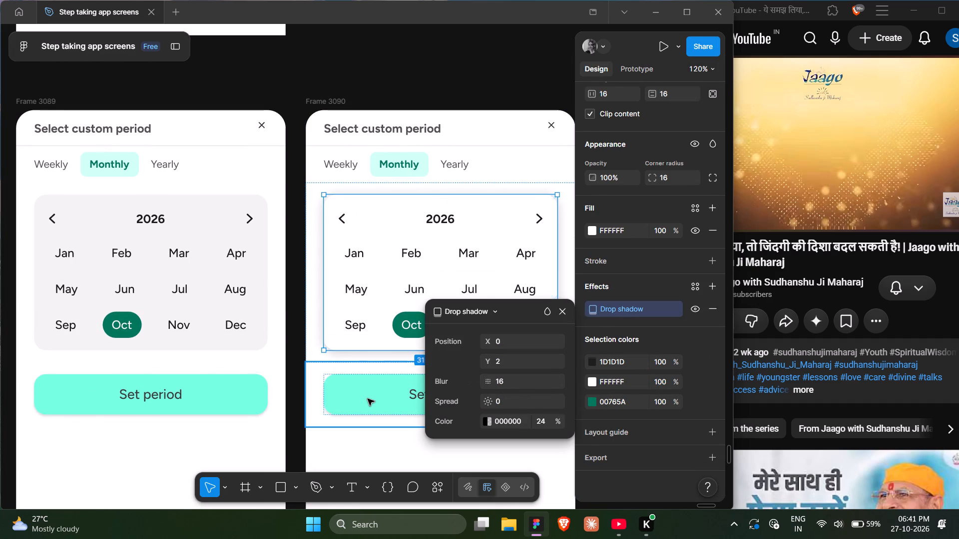
{"action": "scroll", "coordinate": [363, 400], "scroll_direction": "left", "scroll_amount": 2}
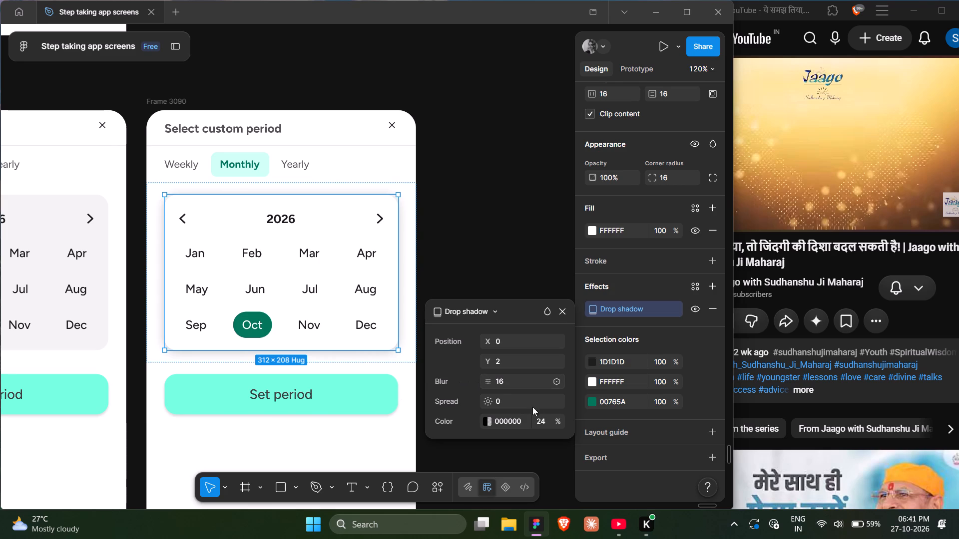
{"action": "left_click", "coordinate": [542, 420]}
{"action": "key", "text": "Down"}
{"action": "key", "text": "Down"}
{"action": "key", "text": "Down"}
{"action": "key", "text": "Down"}
{"action": "key", "text": "Down"}
{"action": "key", "text": "Down"}
{"action": "key", "text": "Down"}
{"action": "key", "text": "Down"}
{"action": "key", "text": "Down"}
{"action": "key", "text": "Down"}
{"action": "key", "text": "Down"}
{"action": "key", "text": "Down"}
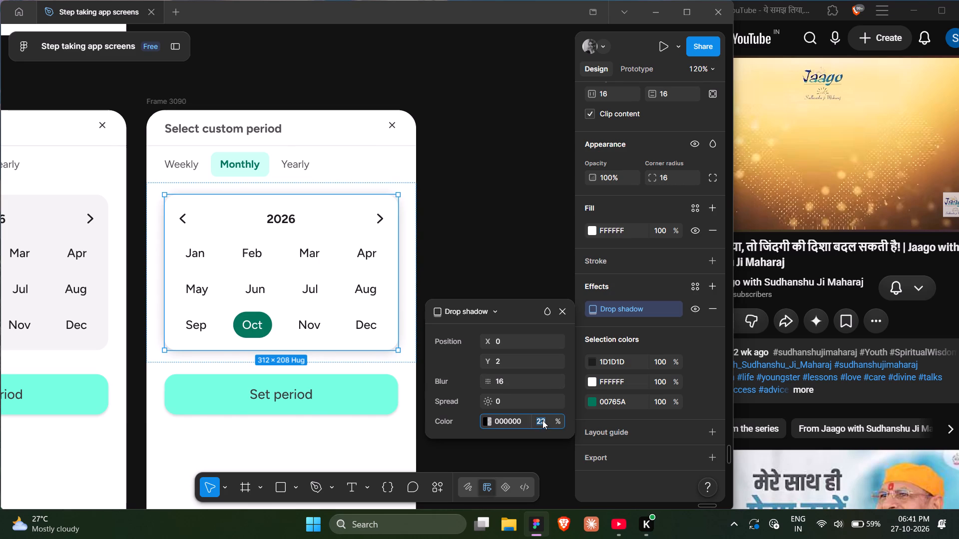
{"action": "key", "text": "Down"}
{"action": "key", "text": "Down"}
{"action": "double_click", "coordinate": [466, 240]}
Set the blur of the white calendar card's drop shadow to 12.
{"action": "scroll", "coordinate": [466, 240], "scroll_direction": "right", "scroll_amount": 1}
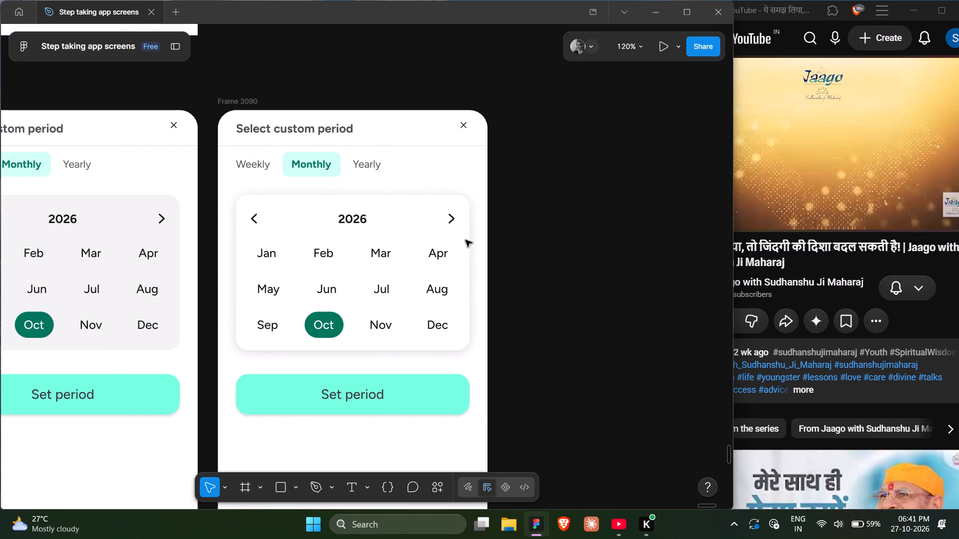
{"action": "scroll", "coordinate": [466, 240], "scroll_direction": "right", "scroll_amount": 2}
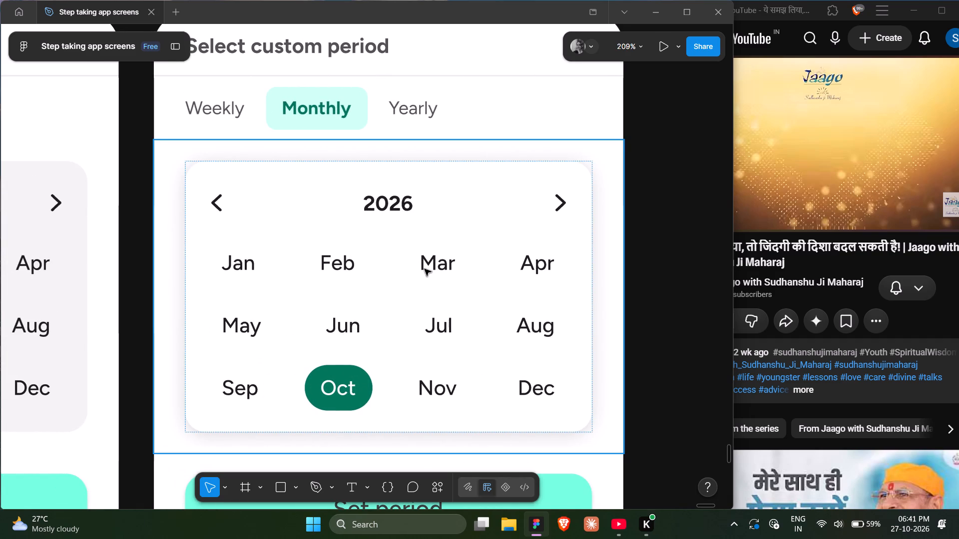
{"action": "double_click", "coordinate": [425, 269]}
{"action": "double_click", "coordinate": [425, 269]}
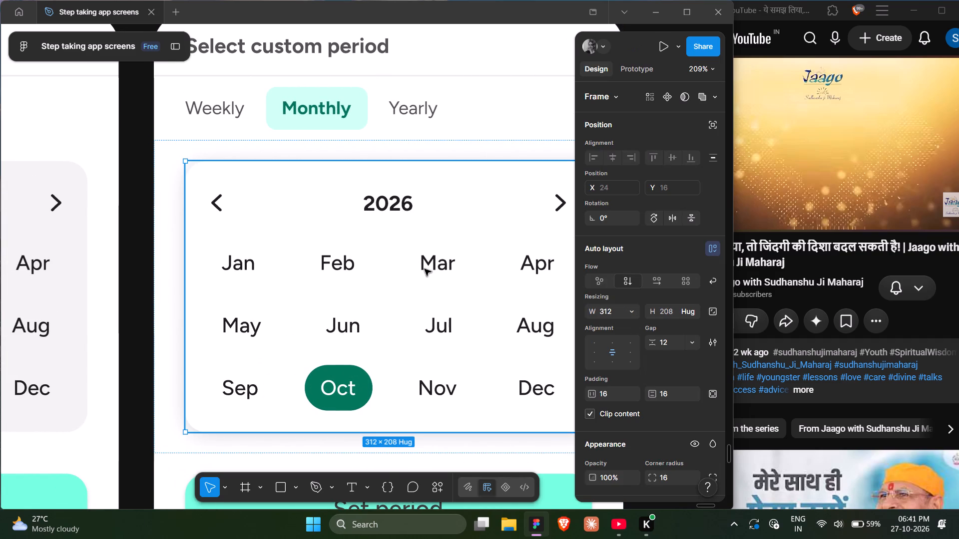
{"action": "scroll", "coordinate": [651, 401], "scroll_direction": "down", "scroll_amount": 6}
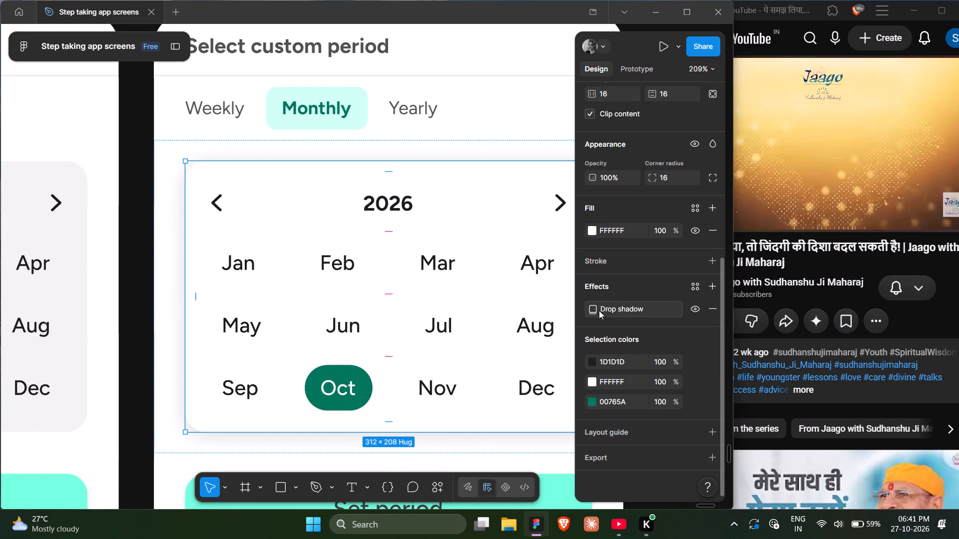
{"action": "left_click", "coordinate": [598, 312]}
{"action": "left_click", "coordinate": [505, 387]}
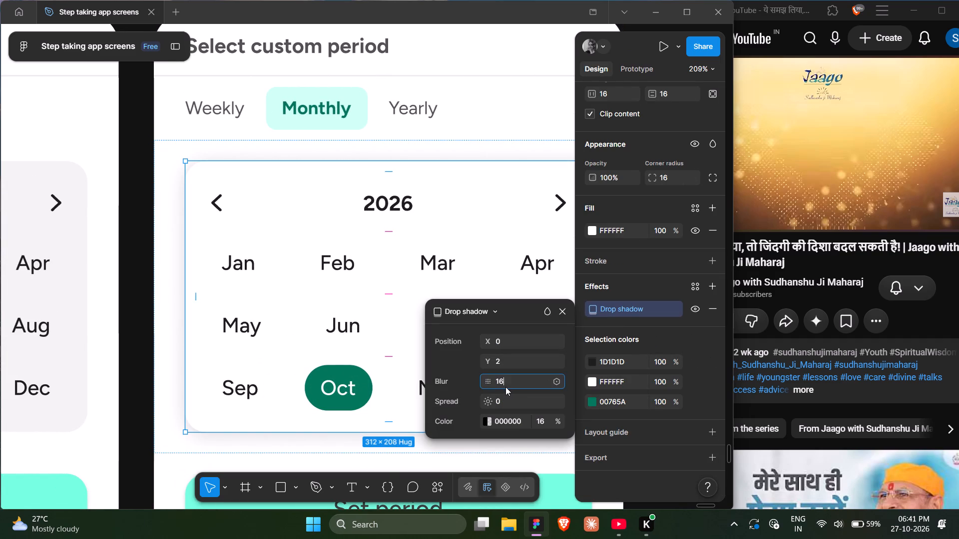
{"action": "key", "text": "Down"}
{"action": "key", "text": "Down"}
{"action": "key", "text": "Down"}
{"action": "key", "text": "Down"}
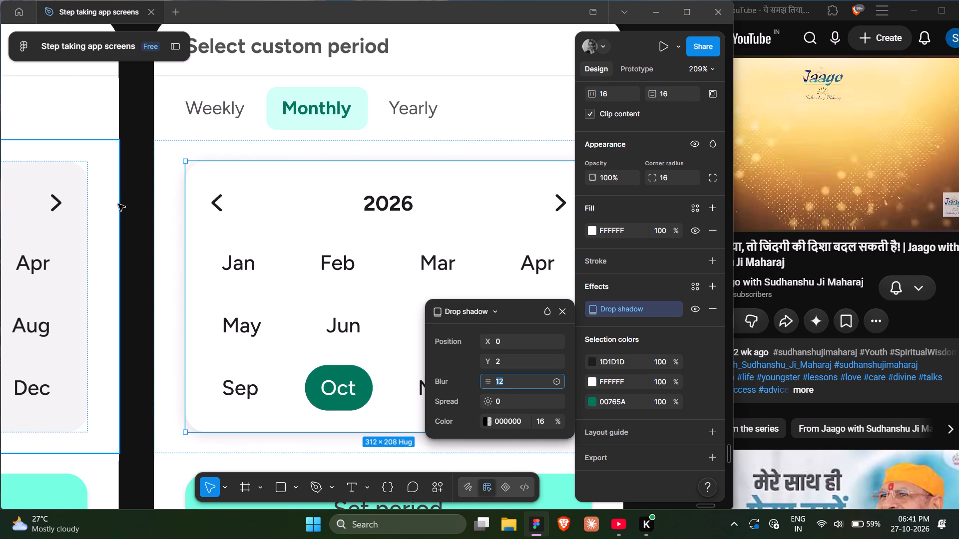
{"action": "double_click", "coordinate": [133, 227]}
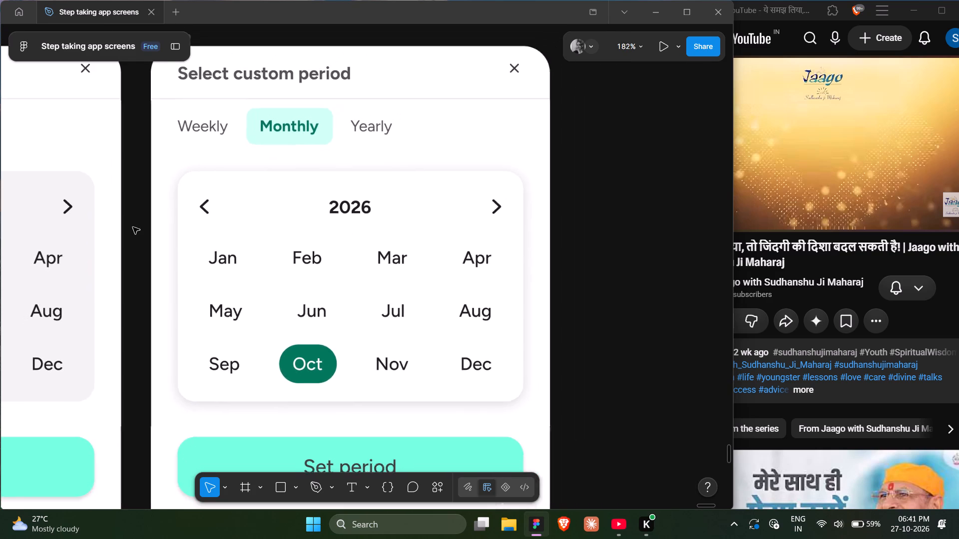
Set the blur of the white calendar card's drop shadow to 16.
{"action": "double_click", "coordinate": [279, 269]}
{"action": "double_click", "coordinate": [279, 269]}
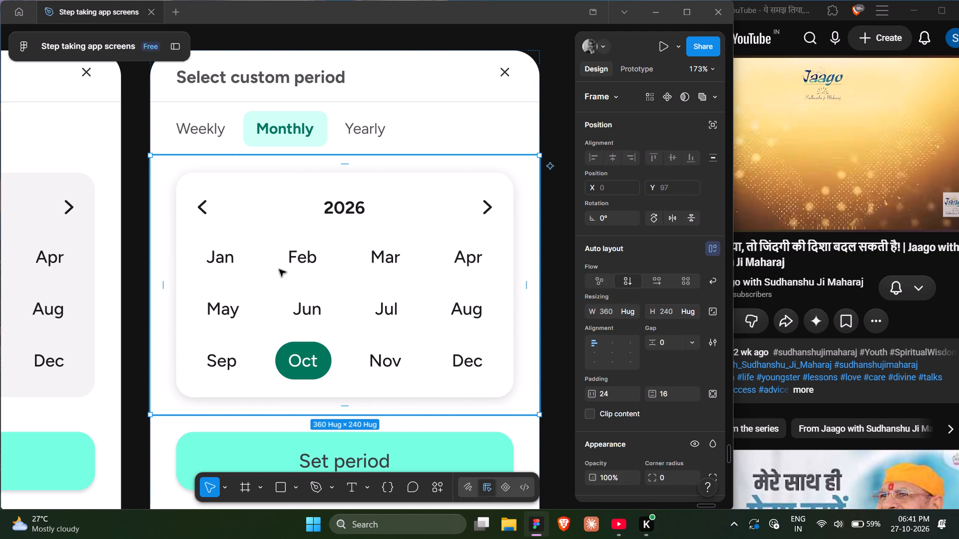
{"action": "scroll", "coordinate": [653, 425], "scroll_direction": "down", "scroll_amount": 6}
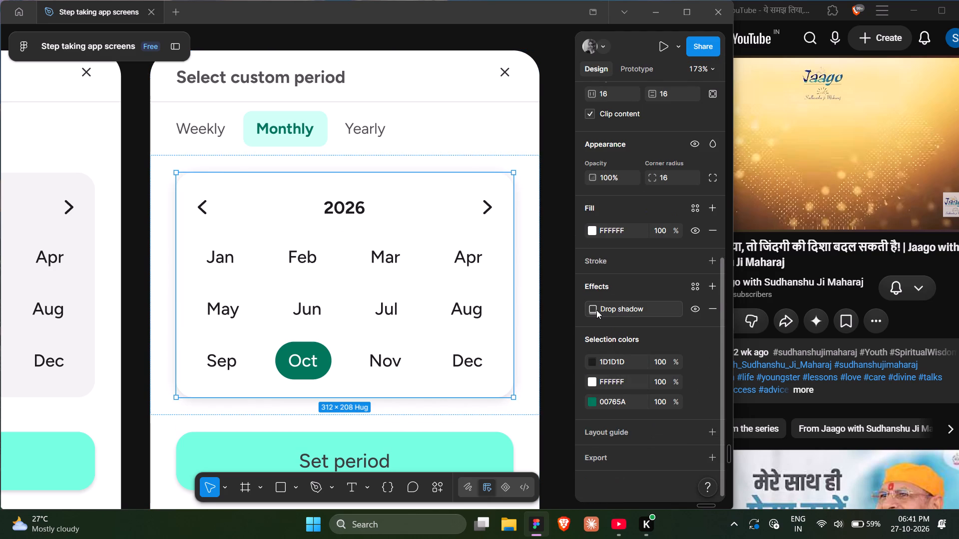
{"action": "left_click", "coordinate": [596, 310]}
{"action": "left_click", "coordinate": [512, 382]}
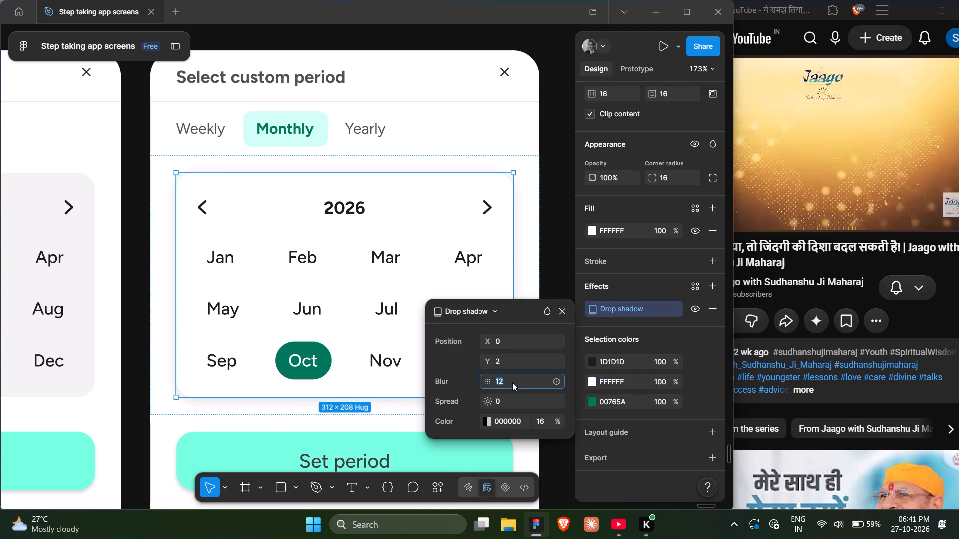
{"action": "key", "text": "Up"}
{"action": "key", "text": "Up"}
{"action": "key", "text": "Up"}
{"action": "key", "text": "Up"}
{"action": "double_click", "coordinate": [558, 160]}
Move Frames 3089 and 3090 together to the right, leaving room for another screen beside Frame 3088.
{"action": "scroll", "coordinate": [558, 160], "scroll_direction": "right", "scroll_amount": 1}
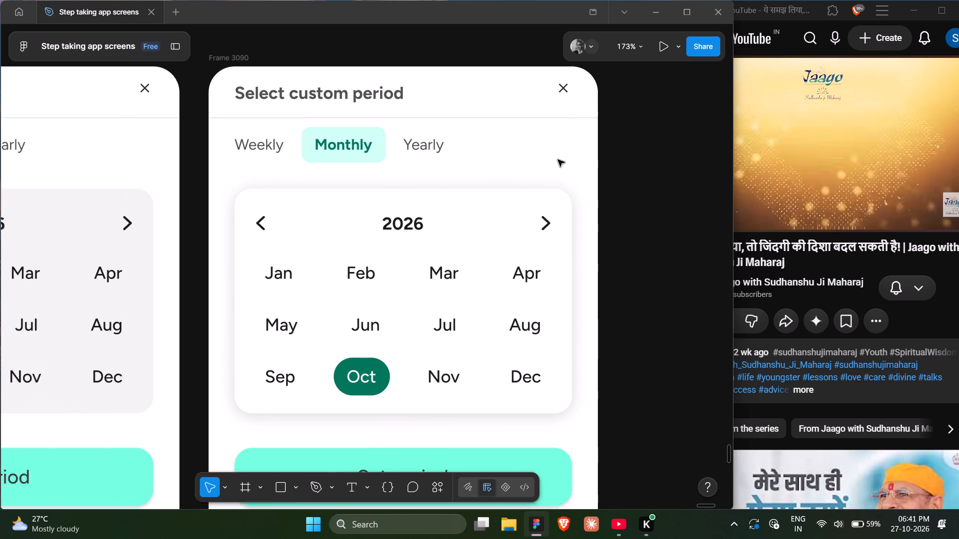
{"action": "scroll", "coordinate": [558, 160], "scroll_direction": "right", "scroll_amount": 1}
{"action": "left_click", "coordinate": [678, 300]}
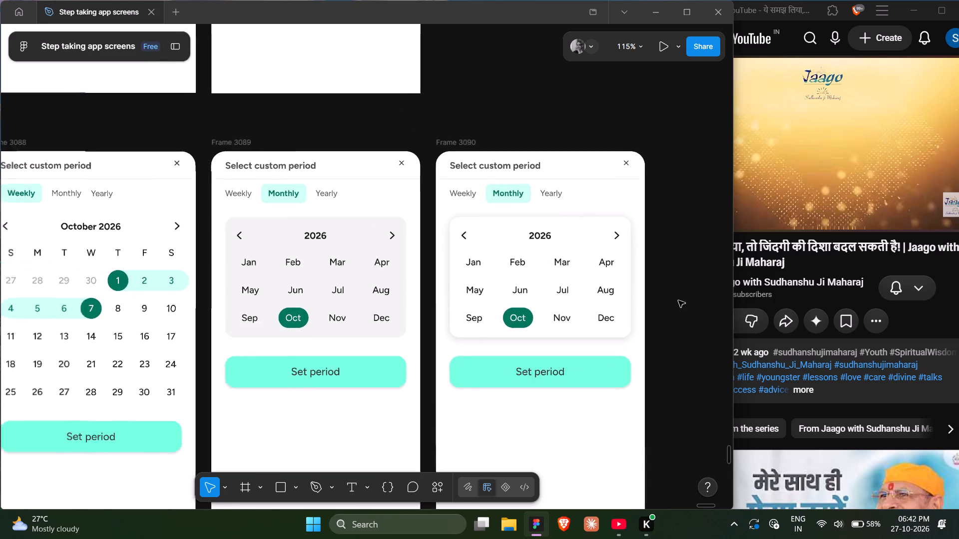
{"action": "scroll", "coordinate": [678, 300], "scroll_direction": "down", "scroll_amount": 1}
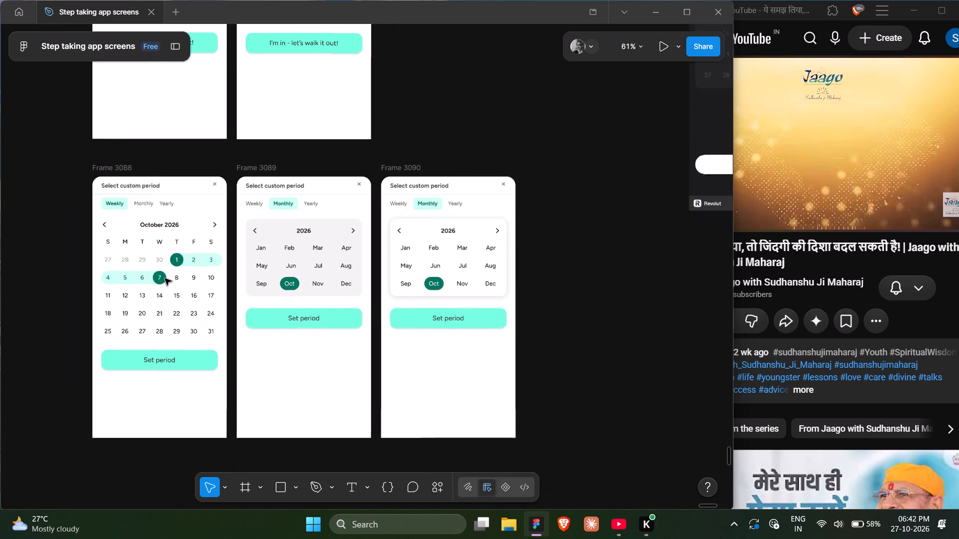
{"action": "left_click", "coordinate": [247, 169]}
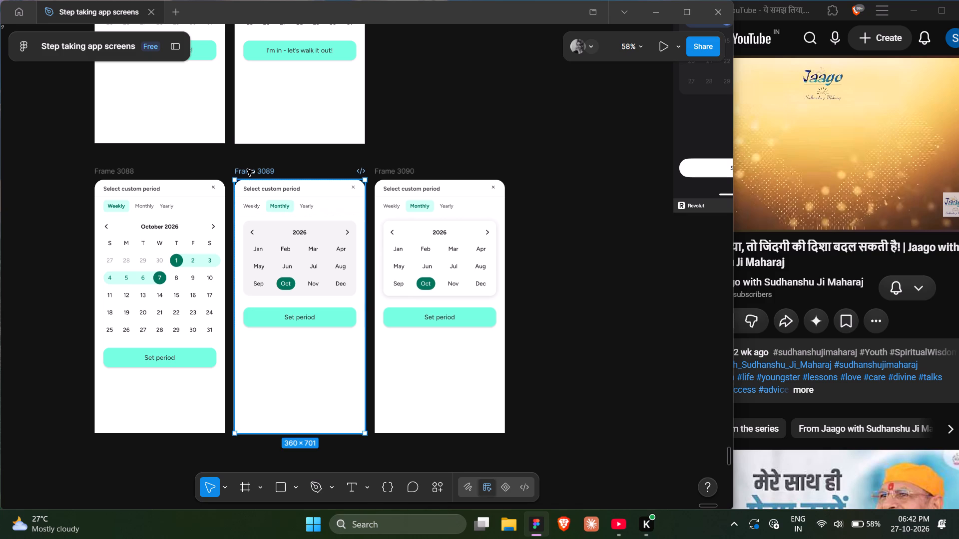
{"action": "left_click", "coordinate": [403, 172], "text": "shift"}
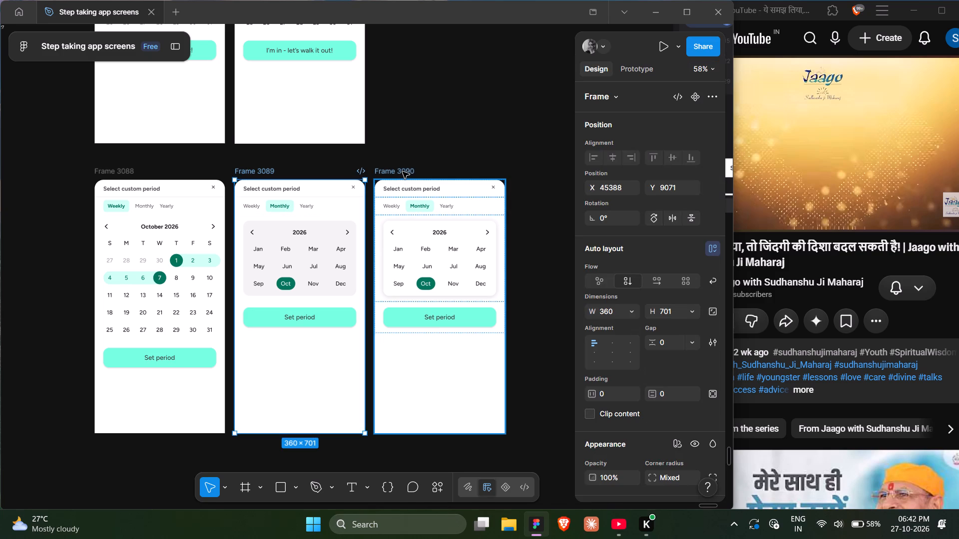
{"action": "left_click_drag", "start_coordinate": [272, 238], "coordinate": [371, 240]}
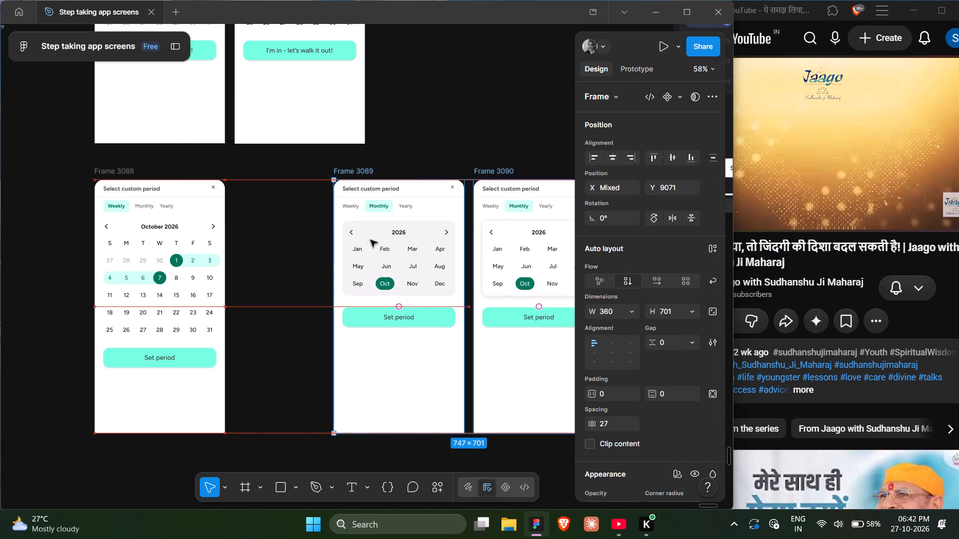
{"action": "left_click_drag", "start_coordinate": [371, 240], "coordinate": [415, 243]}
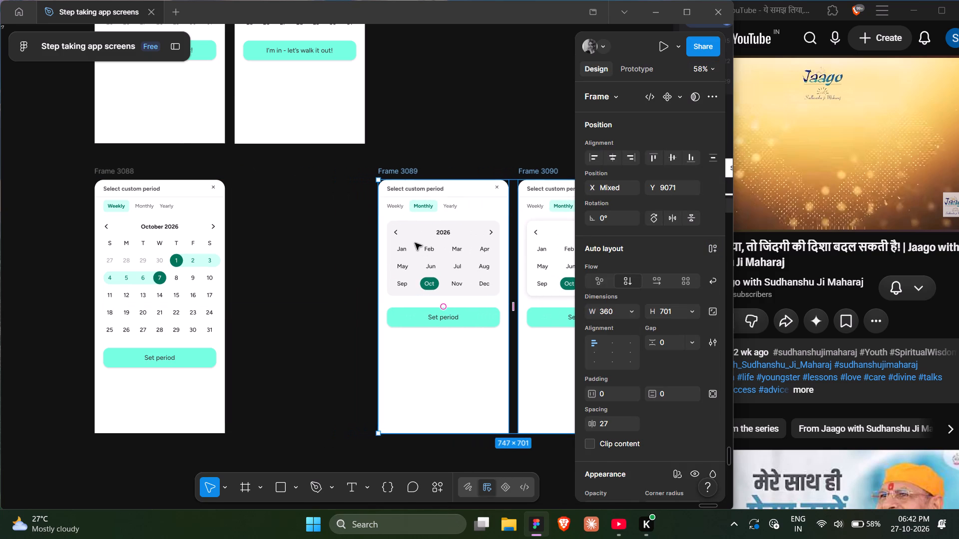
{"action": "left_click", "coordinate": [306, 237]}
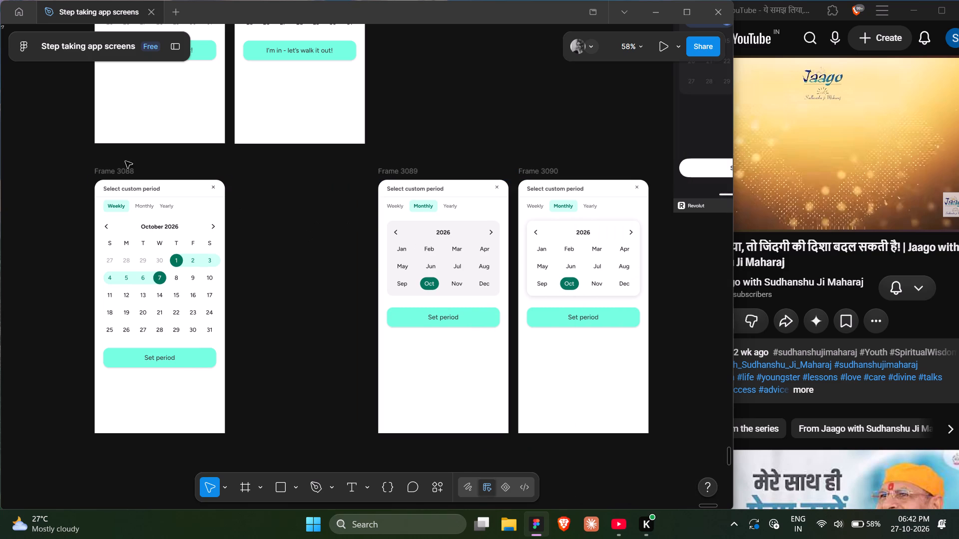
Shift Frame 3088 left to X 44985 and place a duplicate of it beside it at X 45369, Y 9071.
{"action": "left_click_drag", "start_coordinate": [111, 169], "coordinate": [106, 168]}
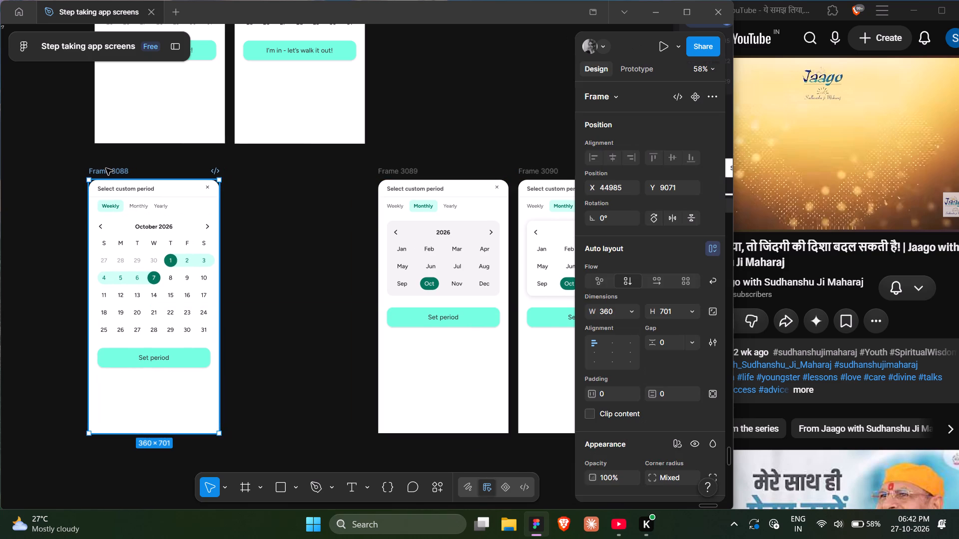
{"action": "left_click_drag", "start_coordinate": [106, 168], "coordinate": [267, 175], "text": "alt"}
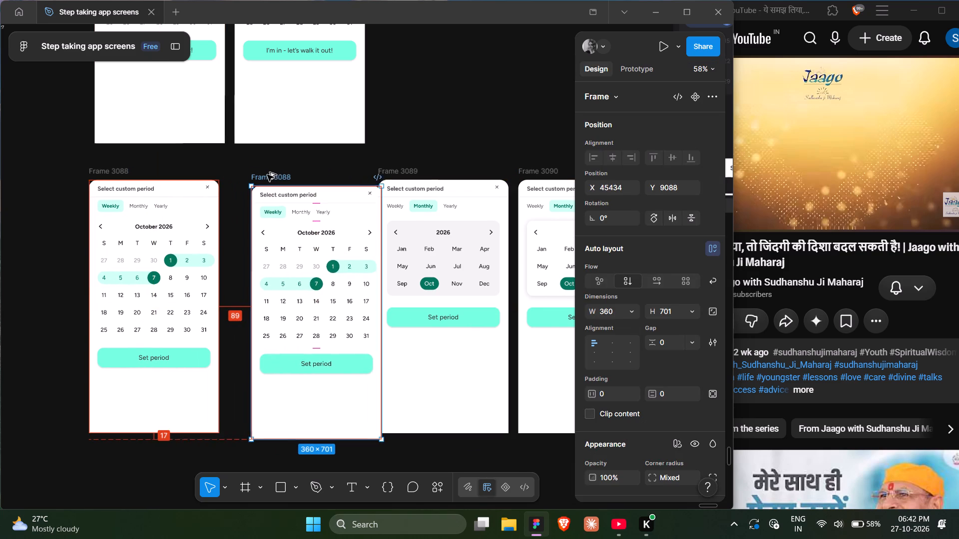
{"action": "left_click_drag", "start_coordinate": [267, 175], "coordinate": [244, 174], "text": "alt"}
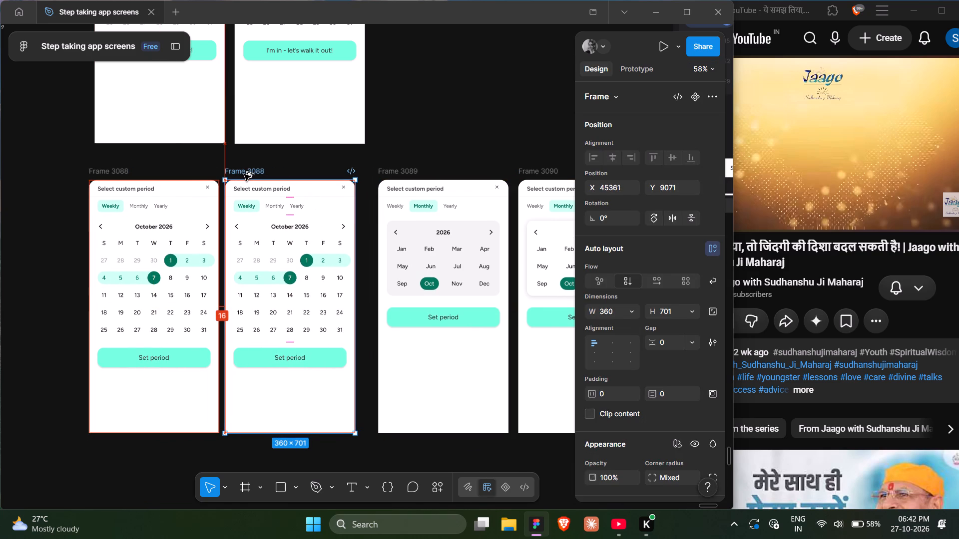
{"action": "left_click_drag", "start_coordinate": [244, 174], "coordinate": [245, 174], "text": "alt"}
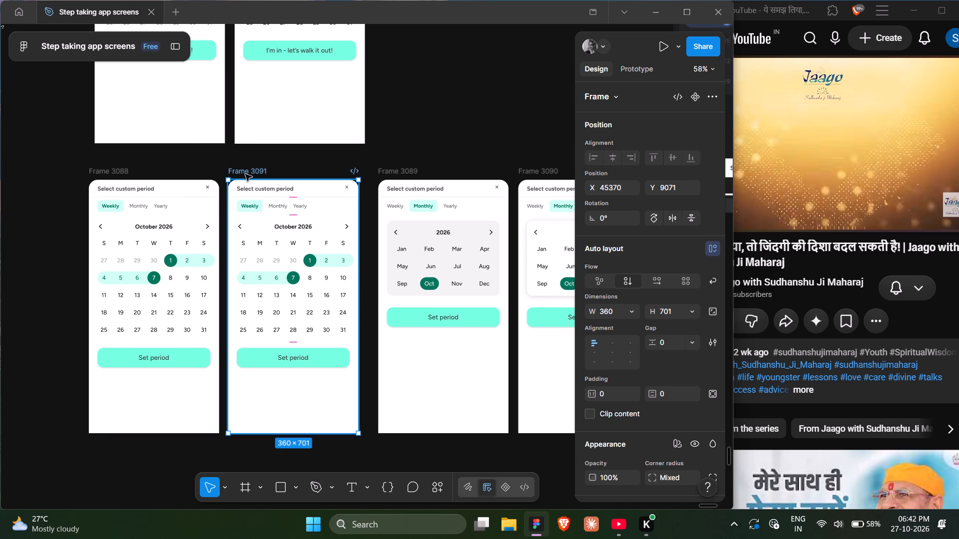
{"action": "key", "text": "Left"}
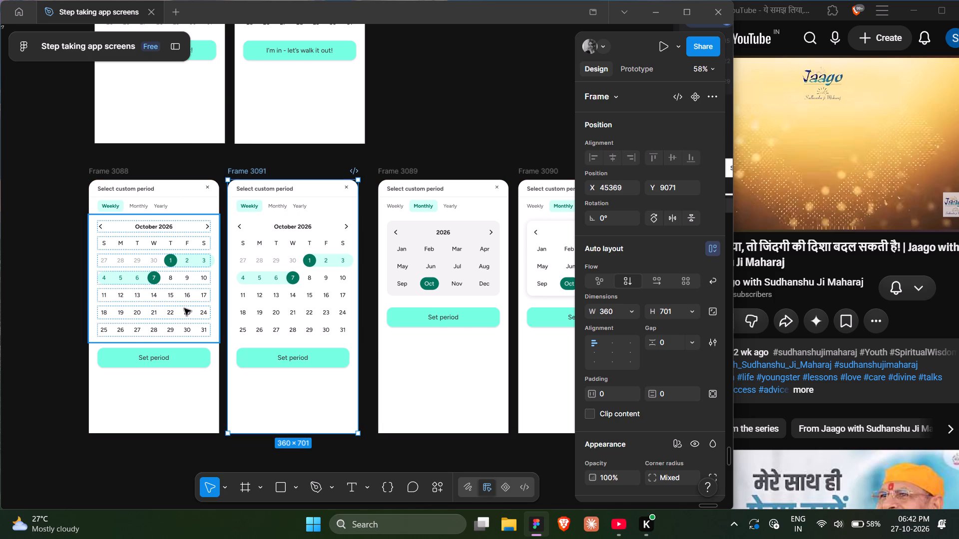
Set the horizontal padding of the Weekly calendar in Frame 3091 to 16, matching the white card in Frame 3090.
{"action": "left_click", "coordinate": [300, 299]}
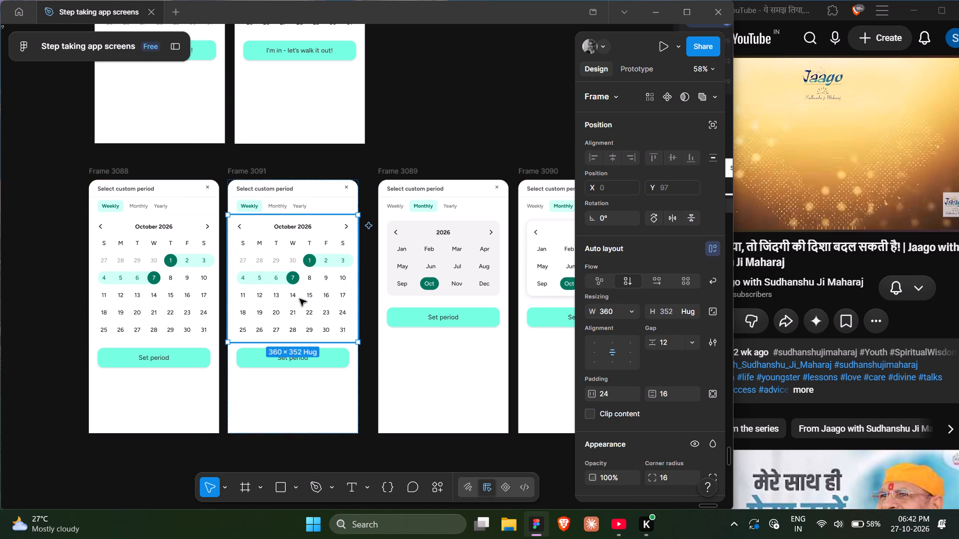
{"action": "scroll", "coordinate": [300, 299], "scroll_direction": "left", "scroll_amount": 1}
{"action": "scroll", "coordinate": [300, 299], "scroll_direction": "up", "scroll_amount": 1}
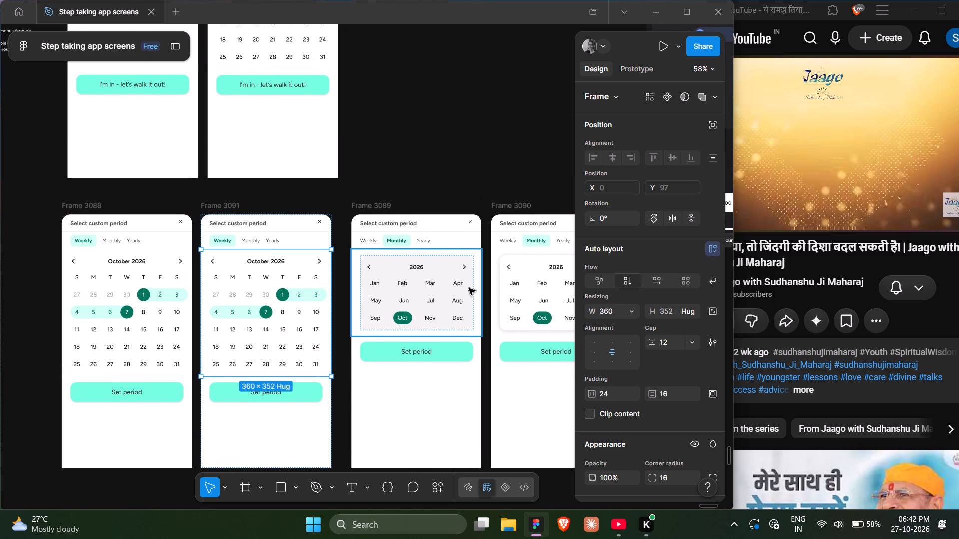
{"action": "double_click", "coordinate": [529, 290]}
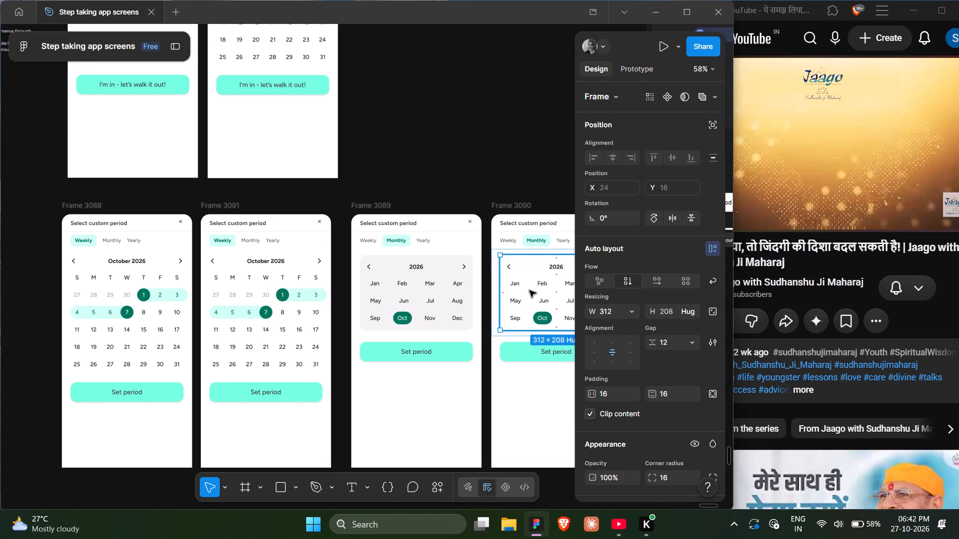
{"action": "left_click", "coordinate": [263, 325]}
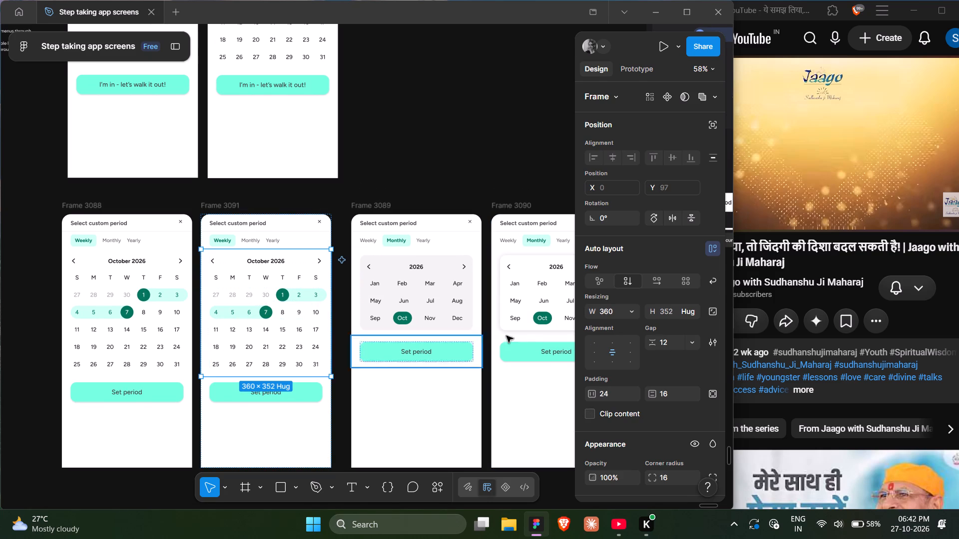
{"action": "left_click", "coordinate": [606, 393]}
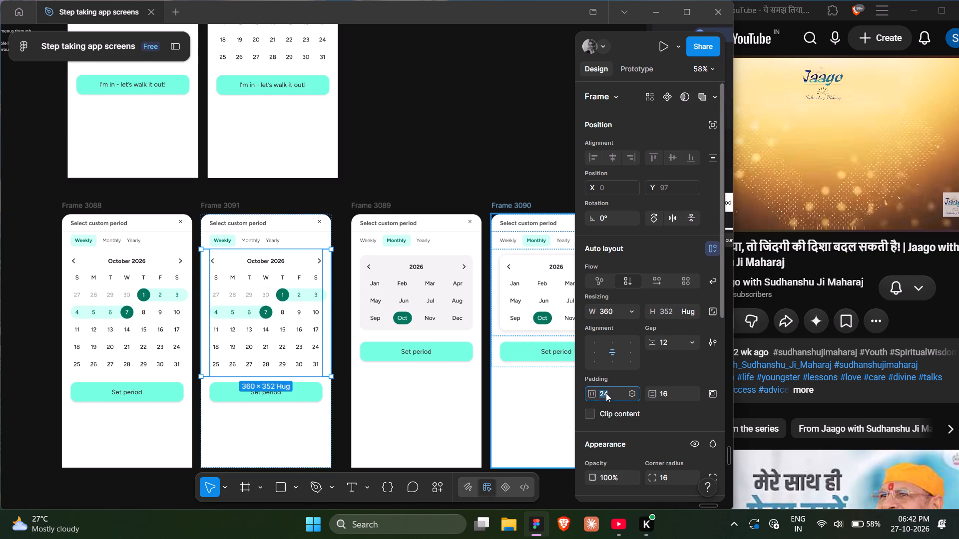
{"action": "type", "text": "16"}
{"action": "left_click", "coordinate": [653, 363]}
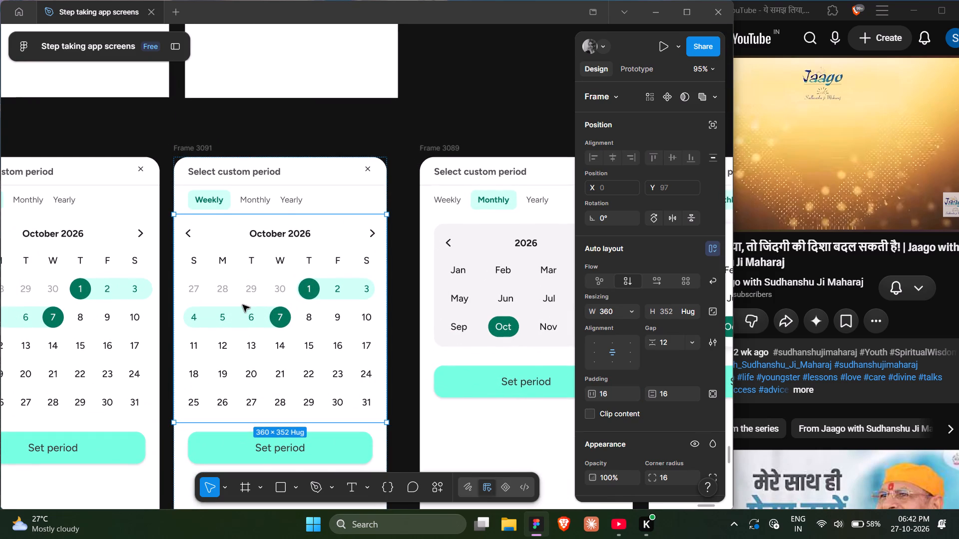
Wrap Frame 3091's calendar in an auto layout frame and set the inner calendar's width to Fill container.
{"action": "key", "text": "shift+a"}
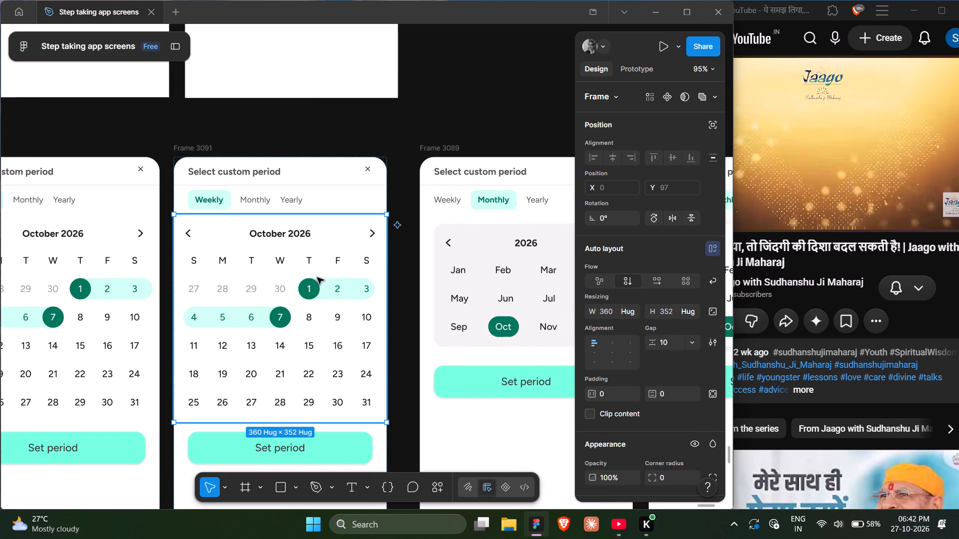
{"action": "double_click", "coordinate": [291, 274]}
{"action": "left_click", "coordinate": [624, 310]}
{"action": "left_click", "coordinate": [637, 309]}
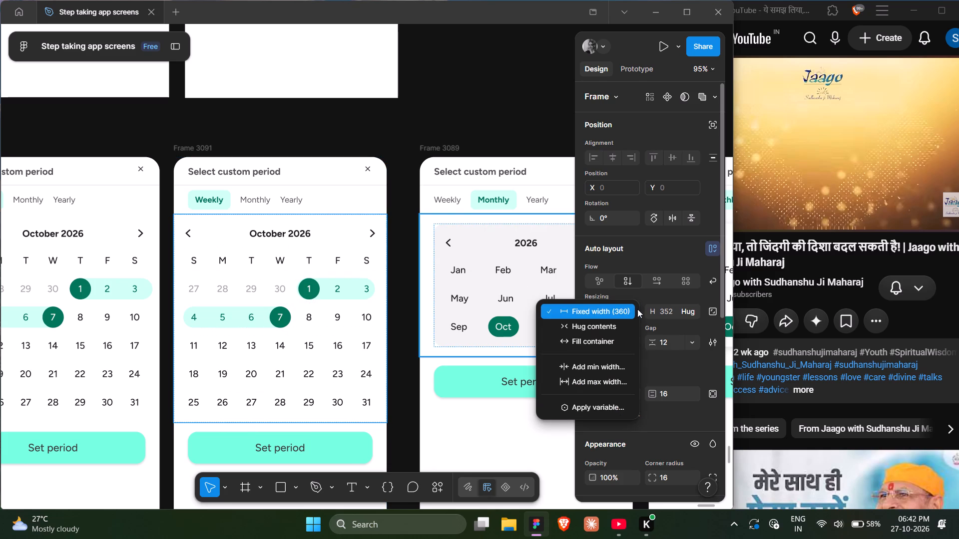
{"action": "left_click", "coordinate": [593, 341]}
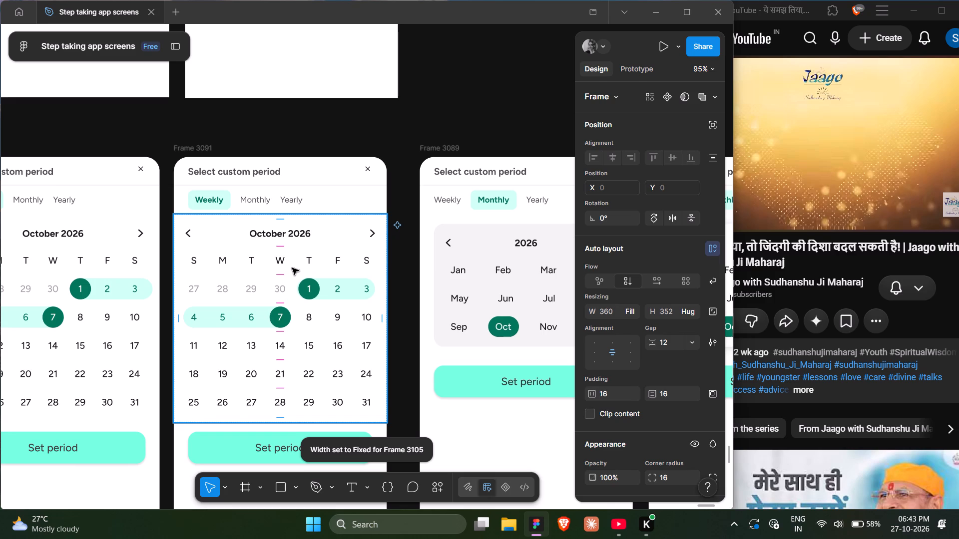
Give the new wrapper frame around the Weekly calendar a horizontal padding of 24 and a gap of 0.
{"action": "key", "text": "shift+Return"}
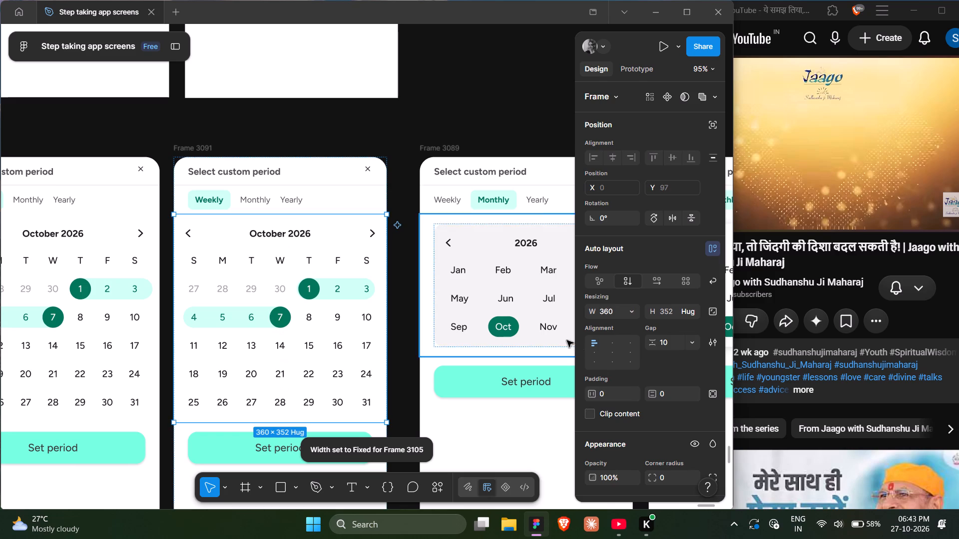
{"action": "left_click", "coordinate": [605, 393]}
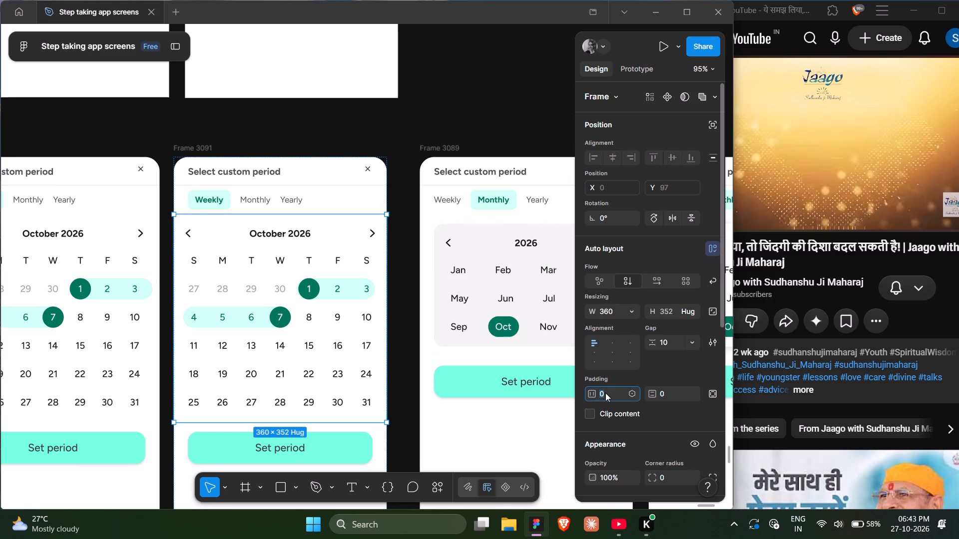
{"action": "type", "text": "24"}
{"action": "left_click", "coordinate": [678, 357]}
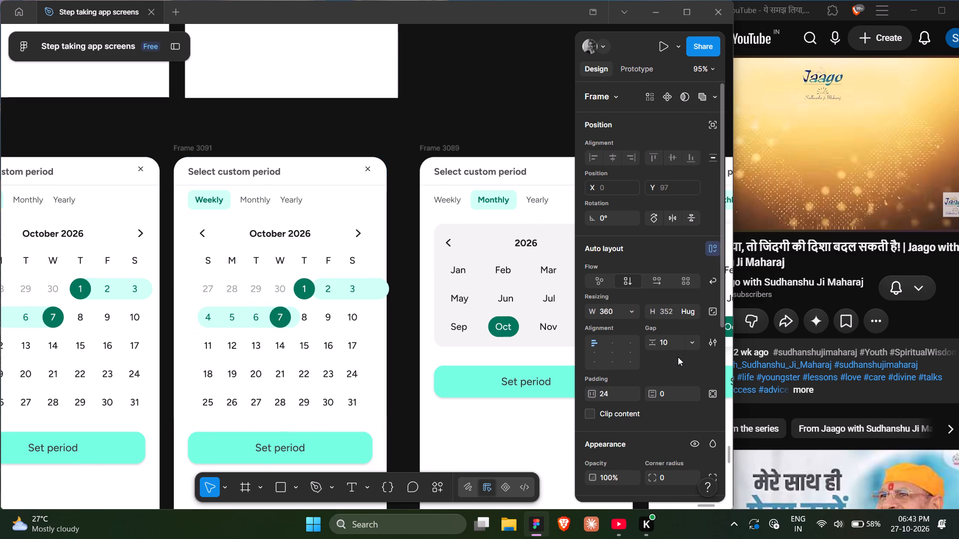
{"action": "left_click", "coordinate": [665, 342]}
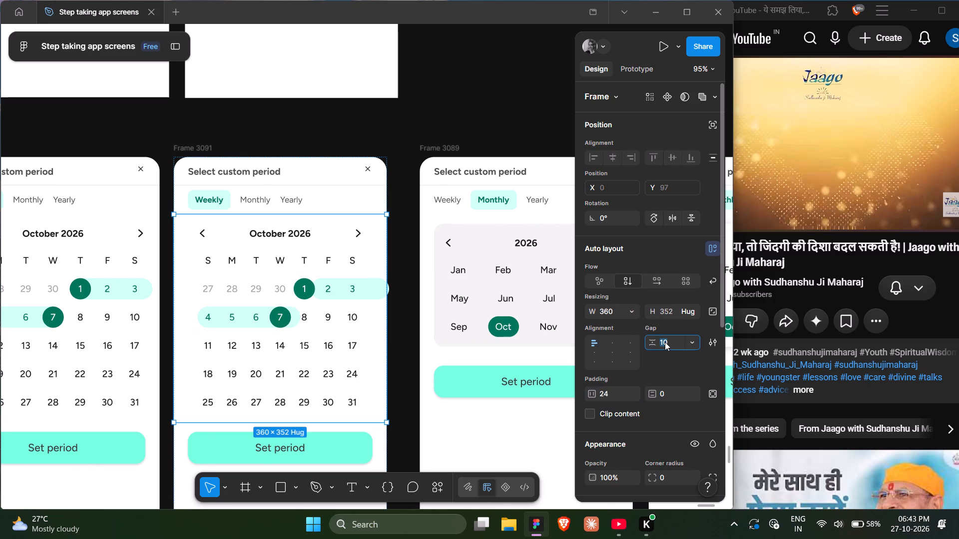
{"action": "key", "text": "0"}
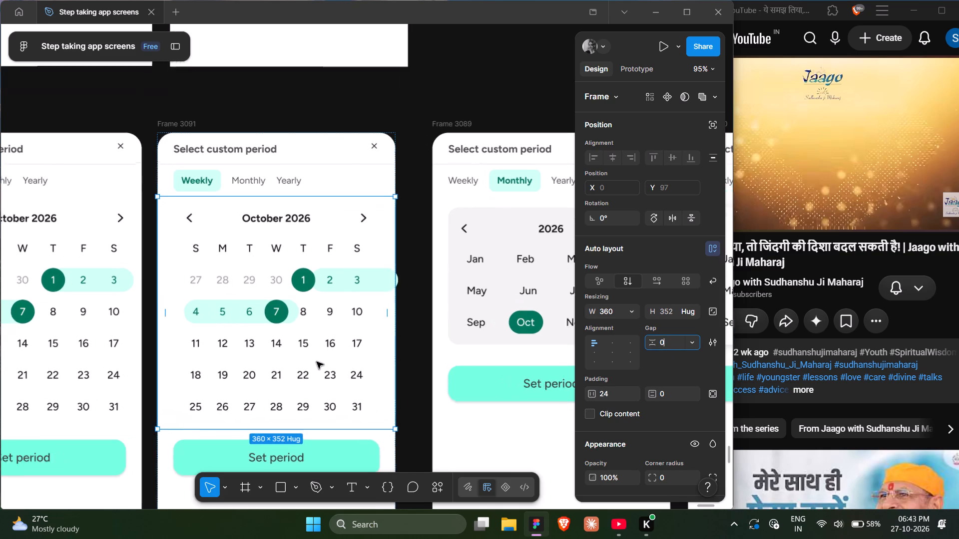
{"action": "scroll", "coordinate": [317, 362], "scroll_direction": "down", "scroll_amount": 1}
{"action": "scroll", "coordinate": [317, 362], "scroll_direction": "left", "scroll_amount": 1}
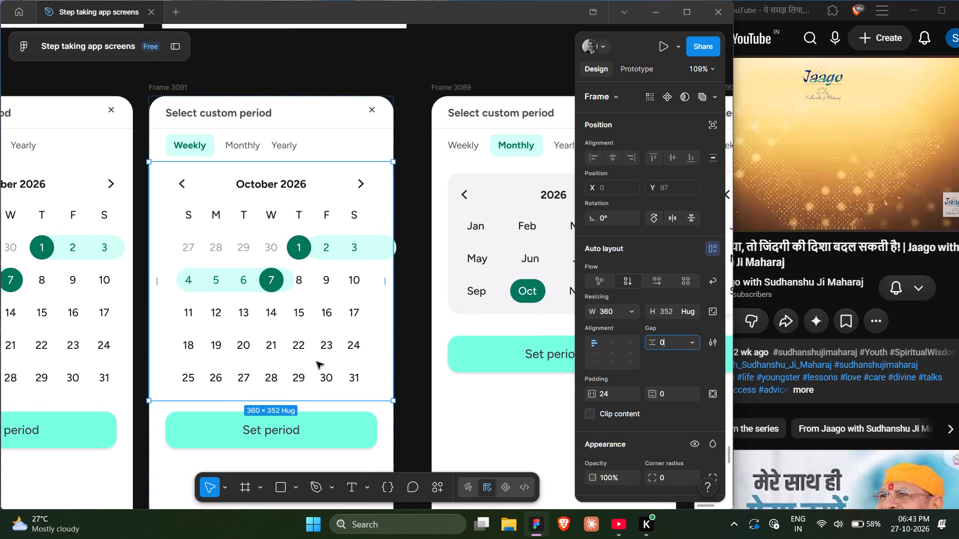
{"action": "scroll", "coordinate": [317, 362], "scroll_direction": "left", "scroll_amount": 1}
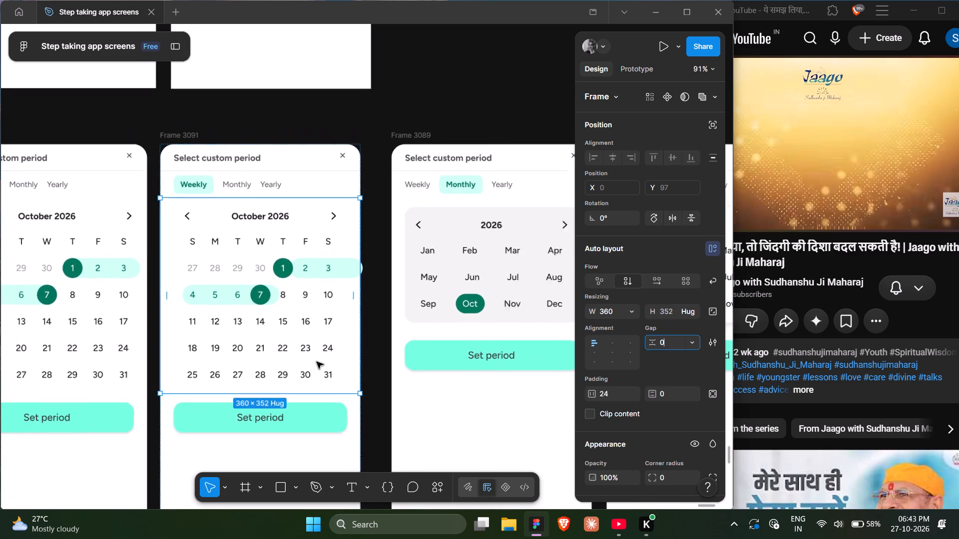
{"action": "scroll", "coordinate": [317, 362], "scroll_direction": "right", "scroll_amount": 1}
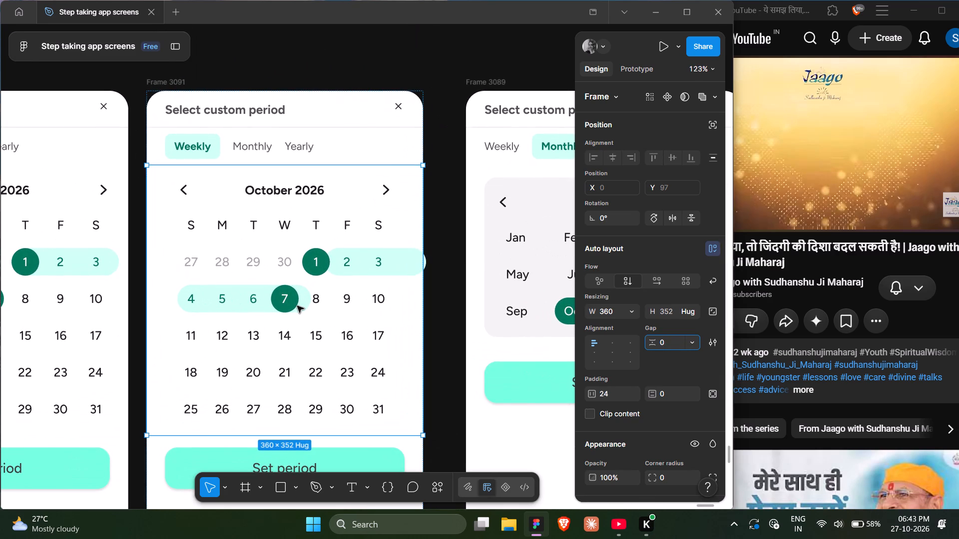
{"action": "key", "text": "Return"}
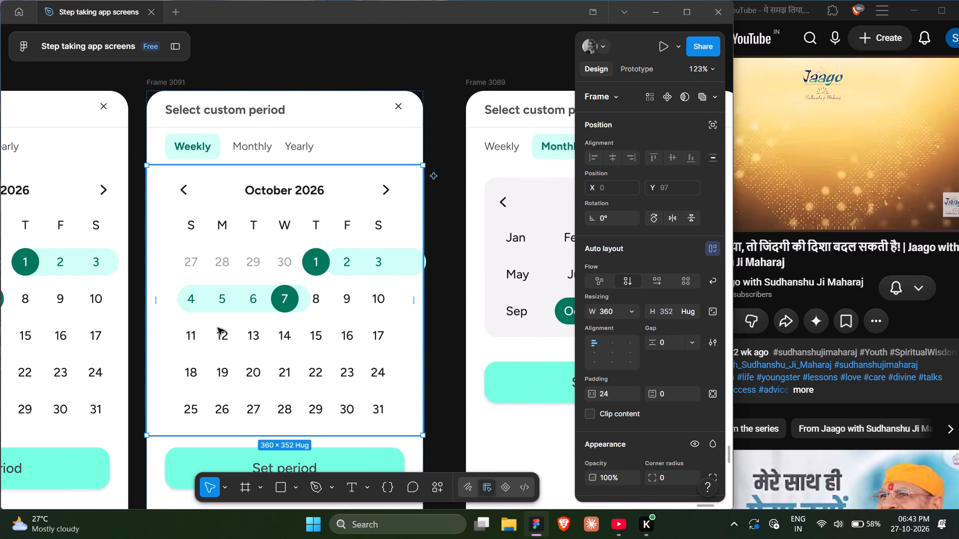
Align the mint highlight bar behind October 1 to 3 to the right edge of its week row.
{"action": "key", "text": "Return"}
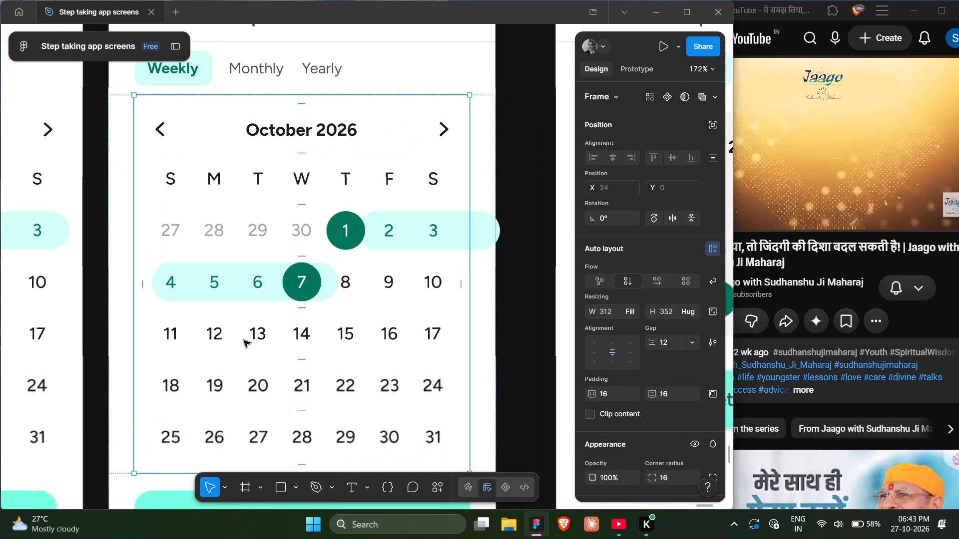
{"action": "scroll", "coordinate": [244, 340], "scroll_direction": "right", "scroll_amount": 1}
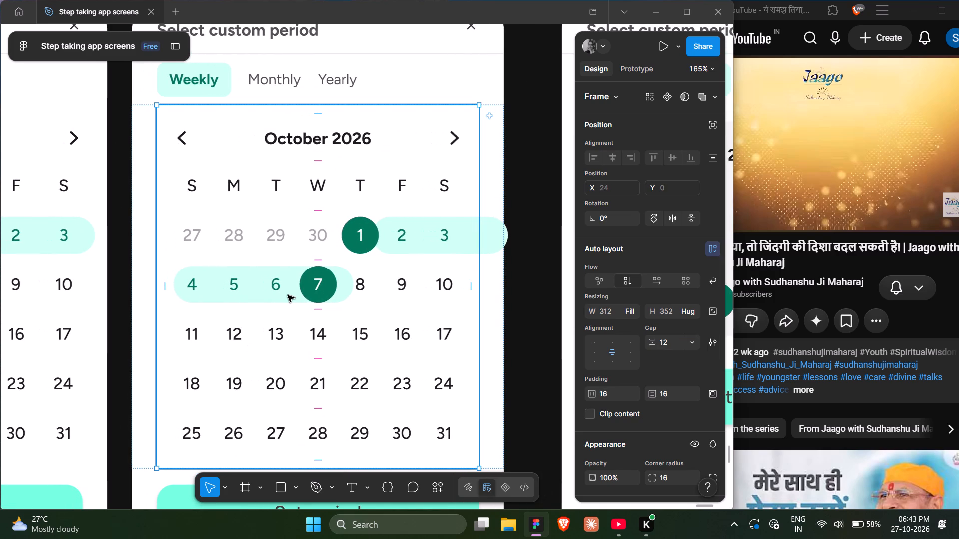
{"action": "key", "text": "Return"}
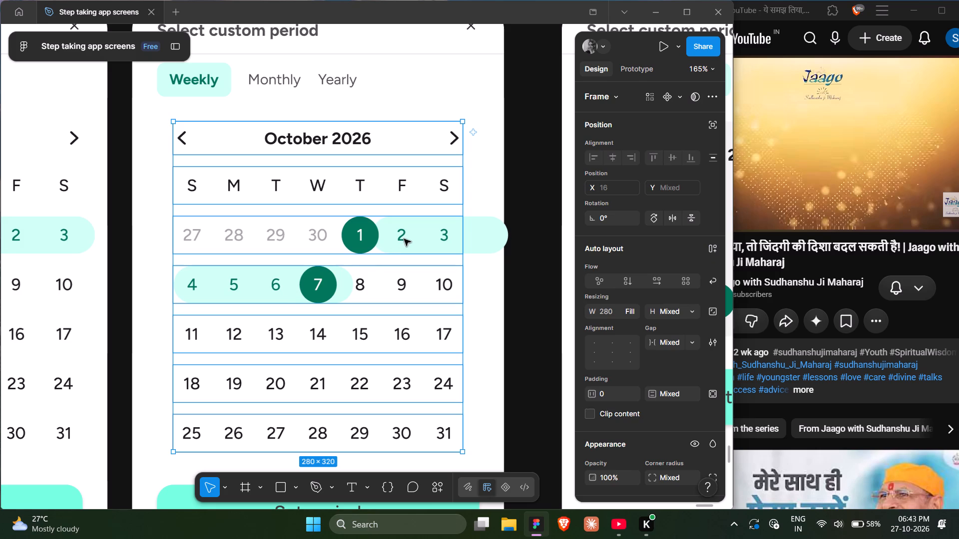
{"action": "left_click", "coordinate": [404, 239]}
{"action": "left_click", "coordinate": [488, 235]}
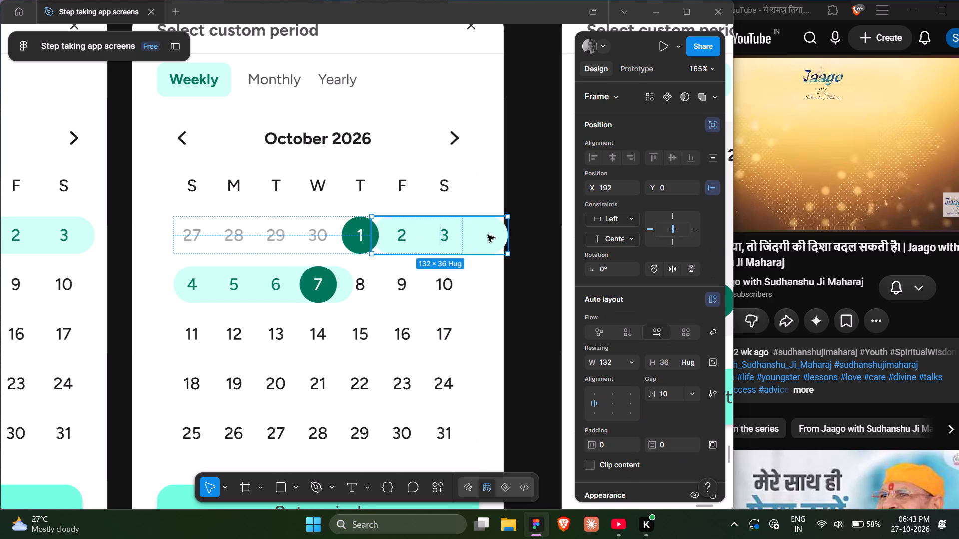
{"action": "left_click", "coordinate": [632, 157]}
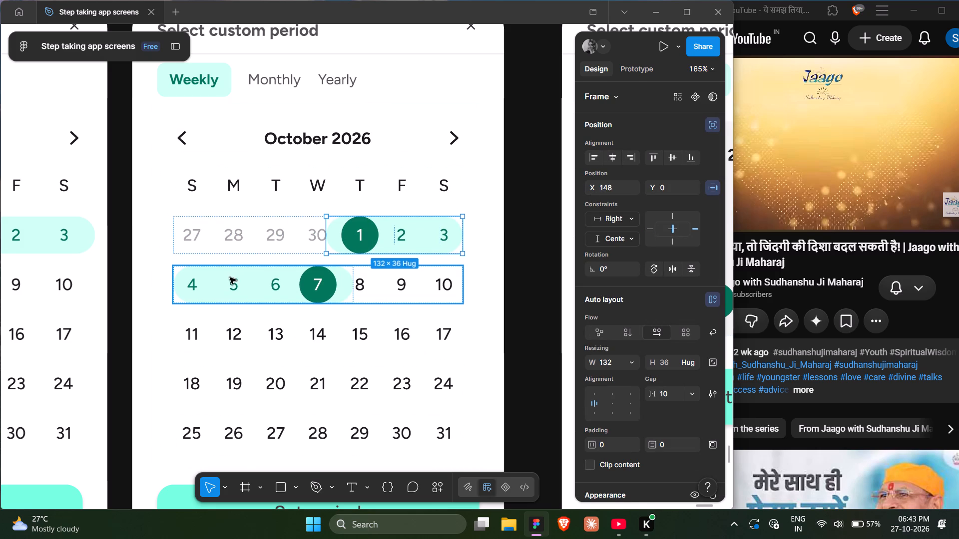
Left-align the mint highlight bar behind October 4 to 7 in its row and shorten it to 158 wide.
{"action": "left_click", "coordinate": [278, 287]}
{"action": "key", "text": "Return"}
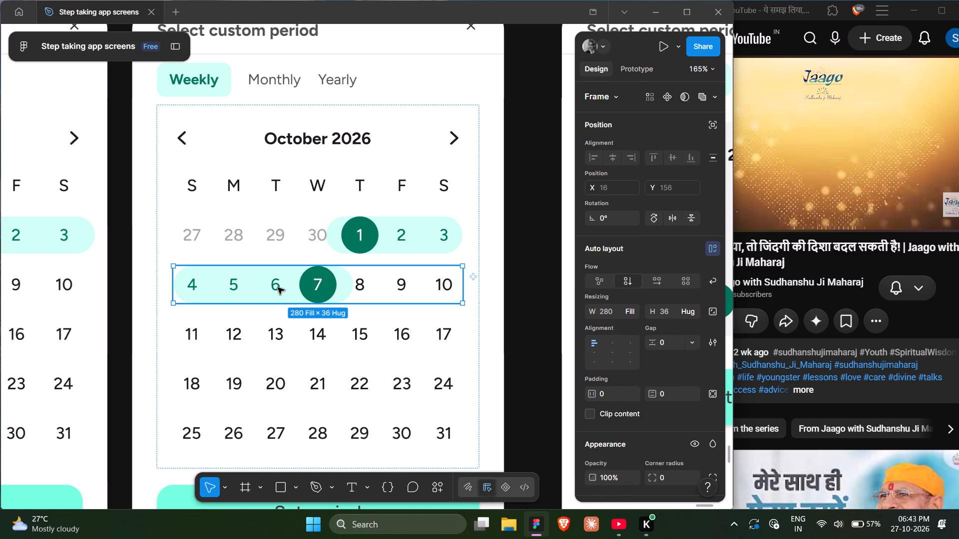
{"action": "left_click", "coordinate": [380, 285], "text": "shift"}
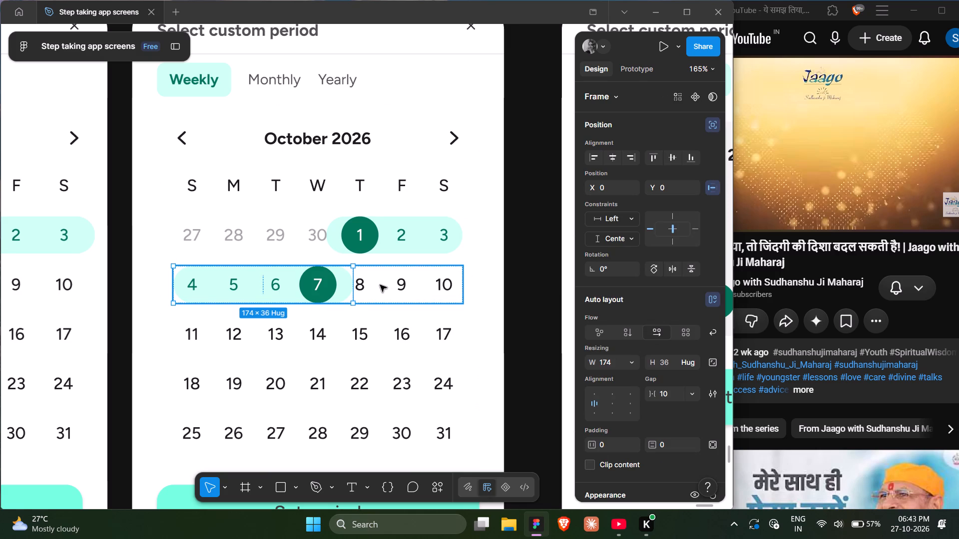
{"action": "left_click", "coordinate": [593, 155]}
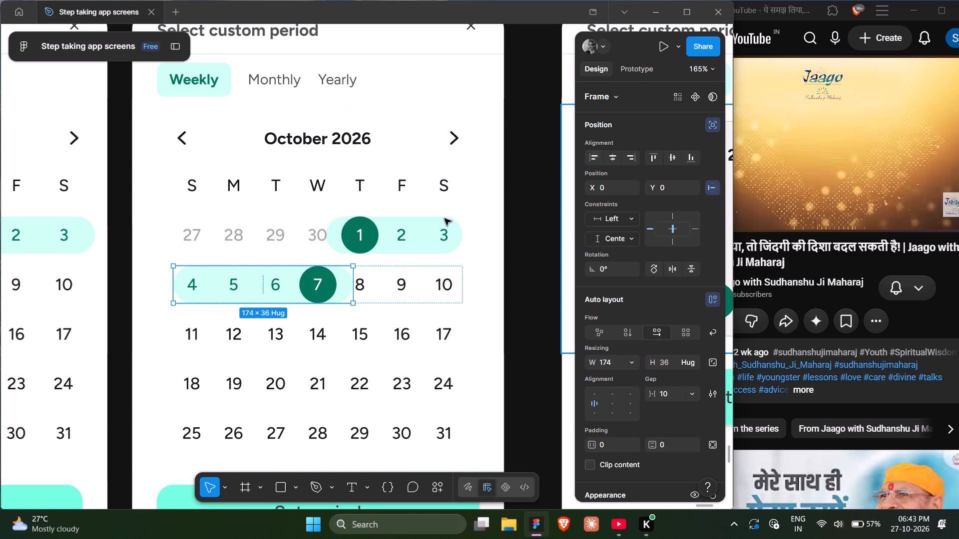
{"action": "left_click_drag", "start_coordinate": [352, 289], "coordinate": [334, 288]}
Shorten the mint highlight bar behind October 1 to 3 from its left end to 117 wide.
{"action": "double_click", "coordinate": [390, 239]}
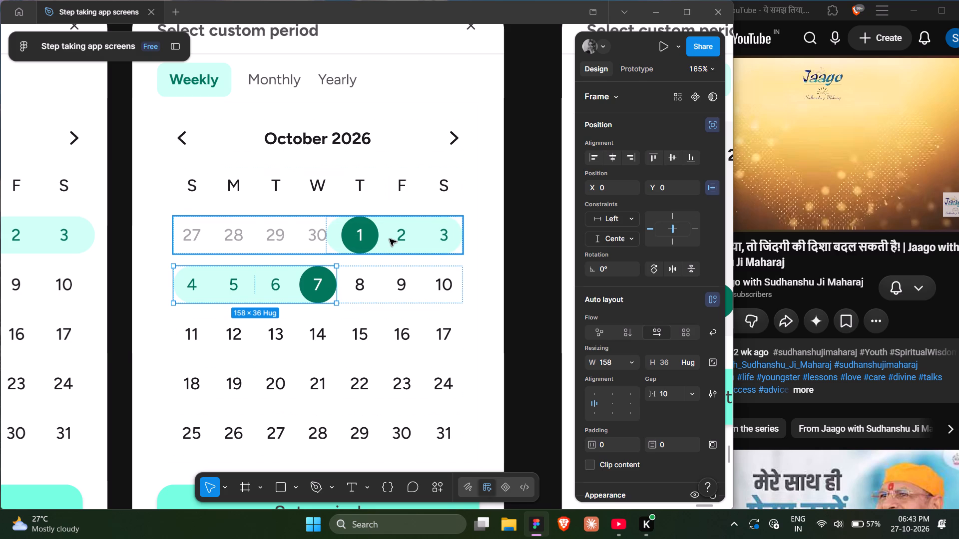
{"action": "key", "text": "Return"}
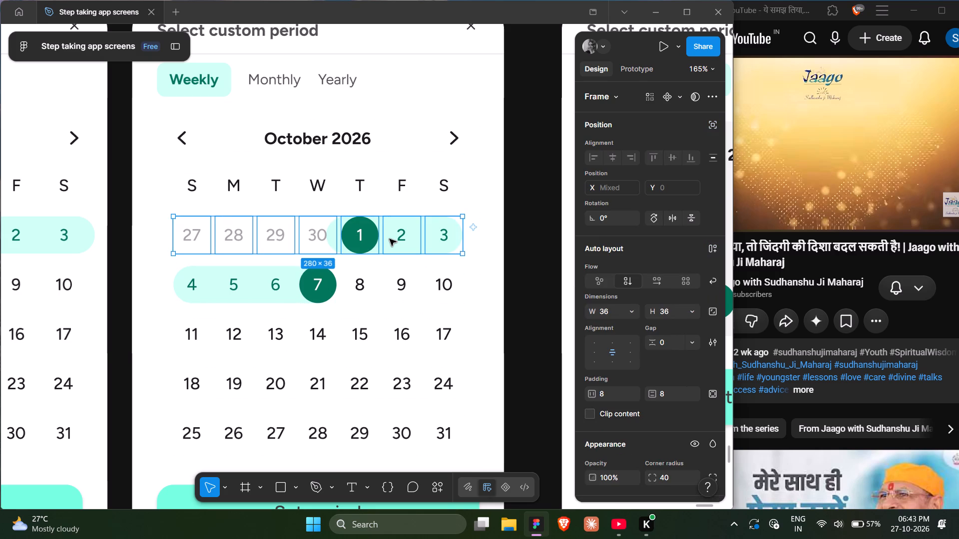
{"action": "key", "text": "shift+Return"}
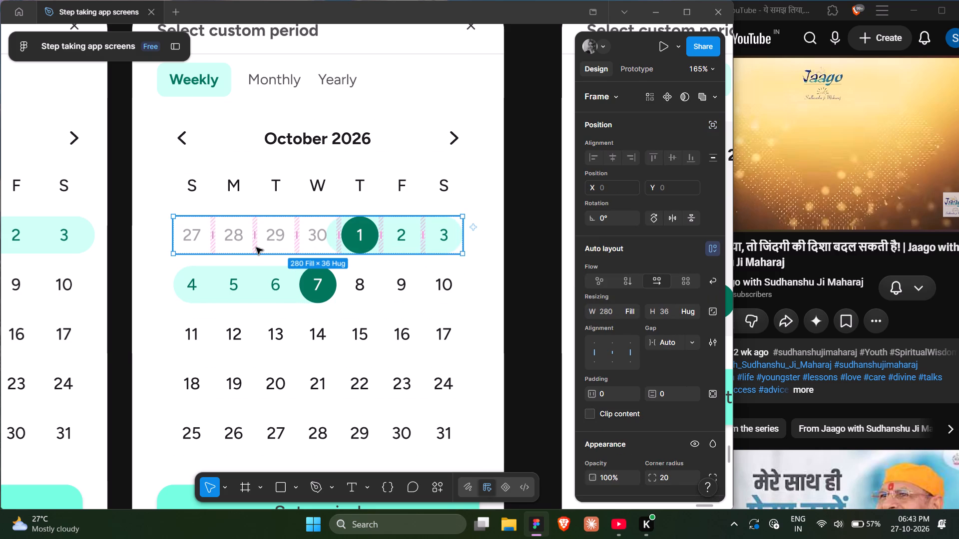
{"action": "key", "text": "shift+Return"}
{"action": "key", "text": "Return"}
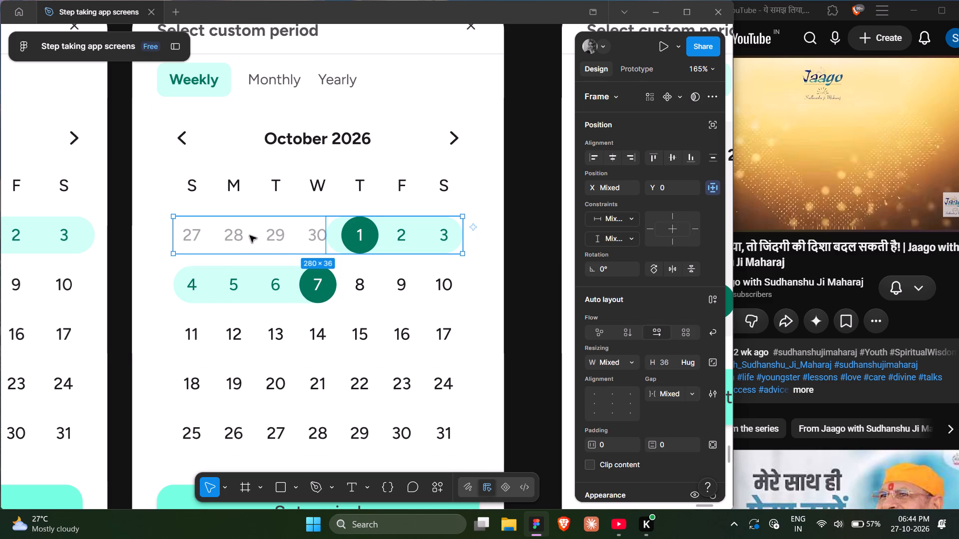
{"action": "left_click", "coordinate": [250, 236], "text": "shift"}
{"action": "left_click", "coordinate": [250, 236], "text": "shift"}
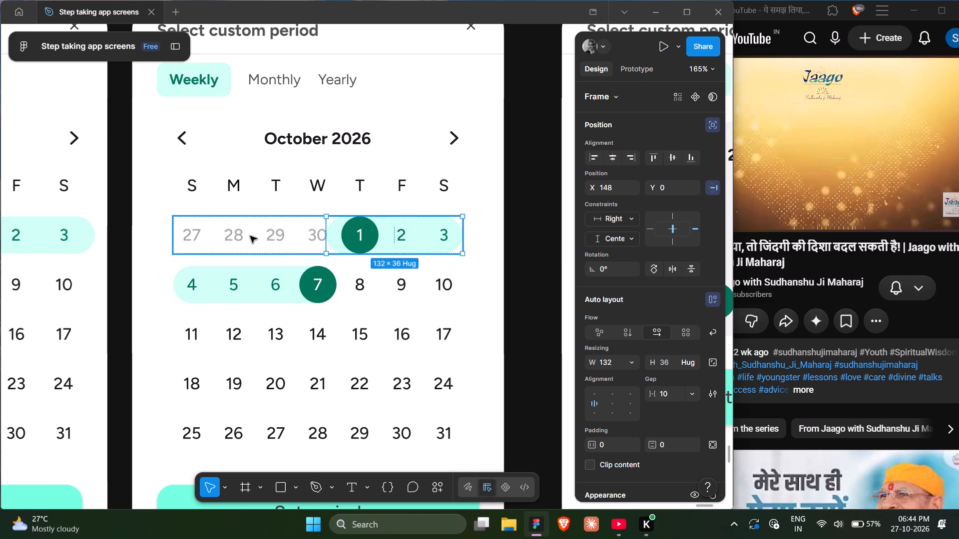
{"action": "left_click", "coordinate": [250, 236], "text": "shift"}
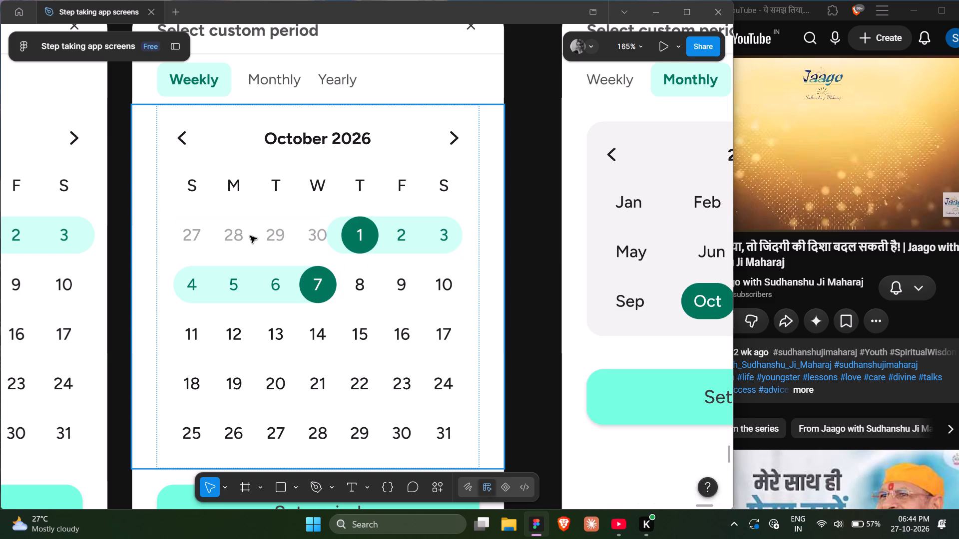
{"action": "double_click", "coordinate": [339, 243]}
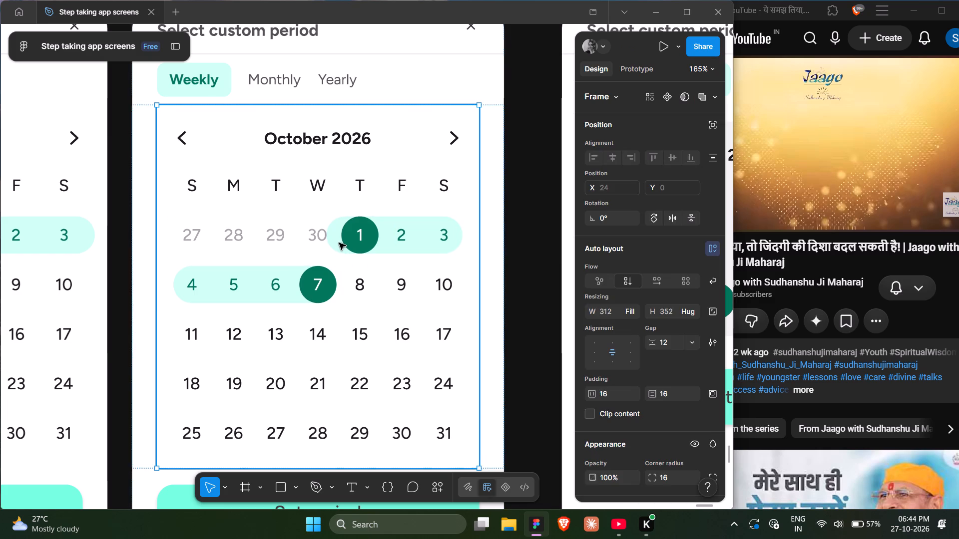
{"action": "double_click", "coordinate": [339, 243]}
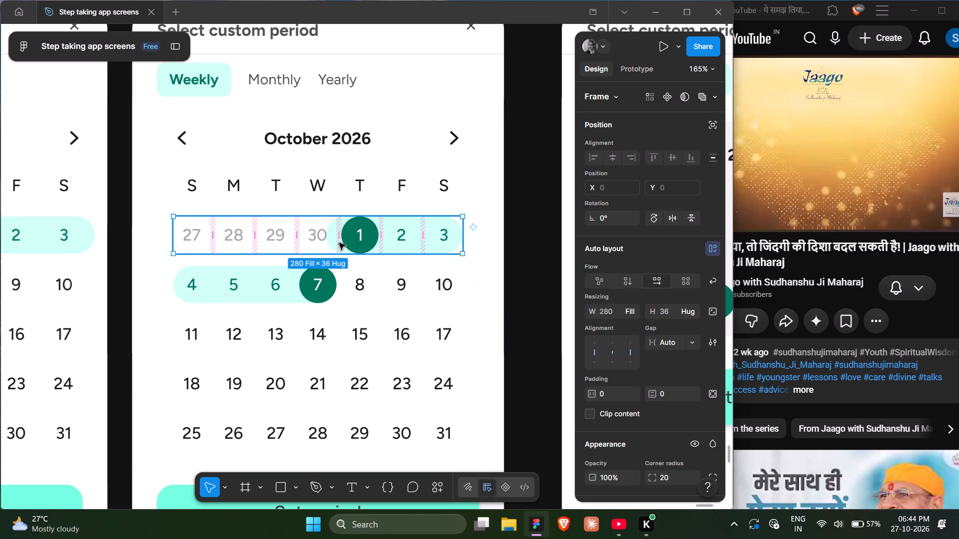
{"action": "key", "text": "shift+Return"}
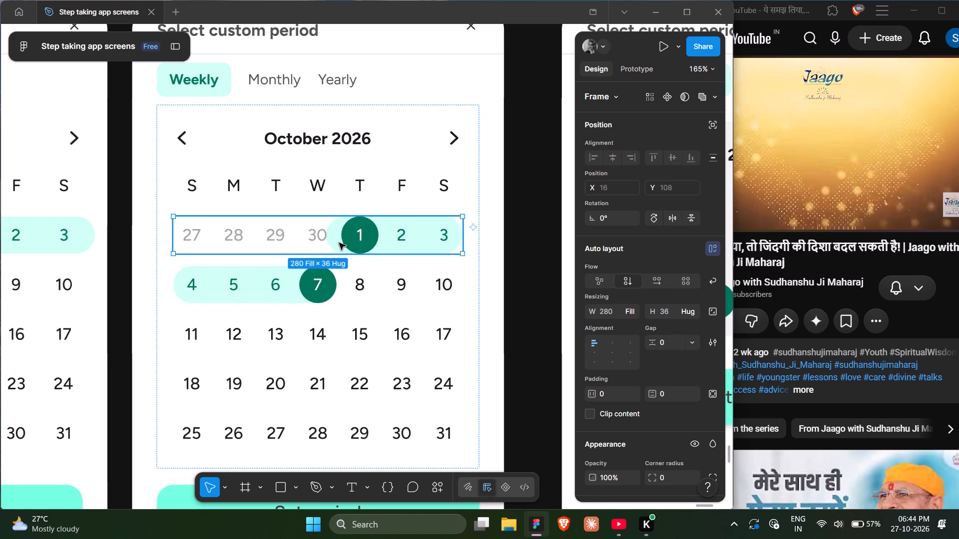
{"action": "key", "text": "Return"}
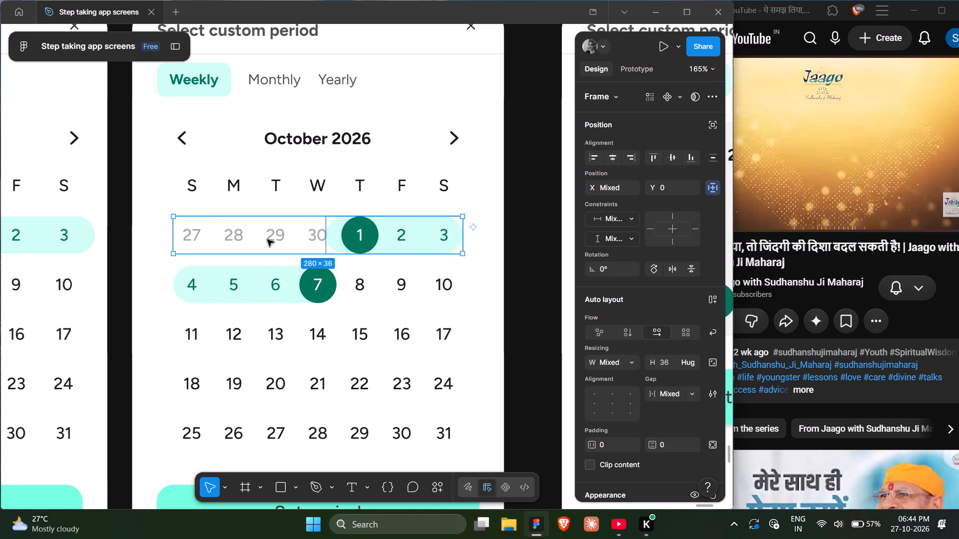
{"action": "left_click", "coordinate": [267, 240], "text": "shift"}
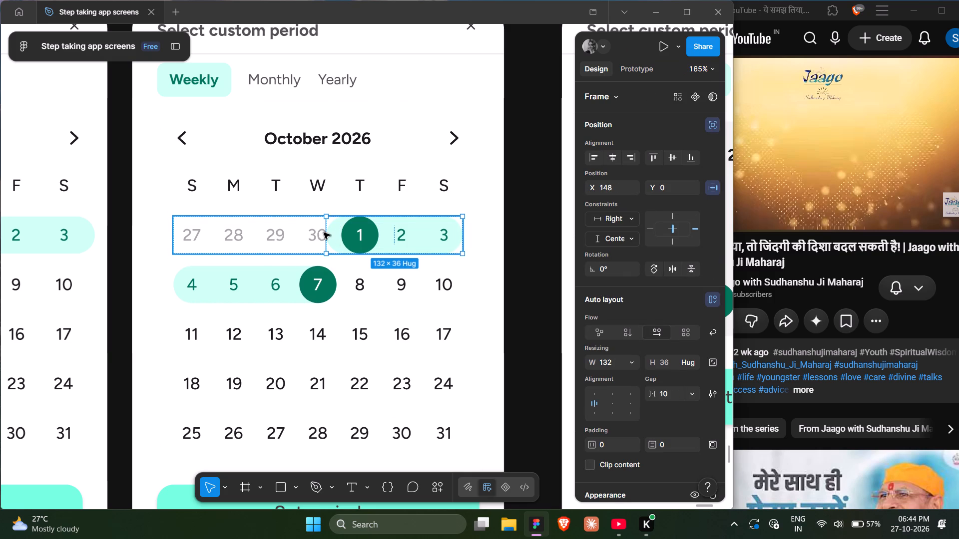
{"action": "left_click_drag", "start_coordinate": [326, 233], "coordinate": [341, 233]}
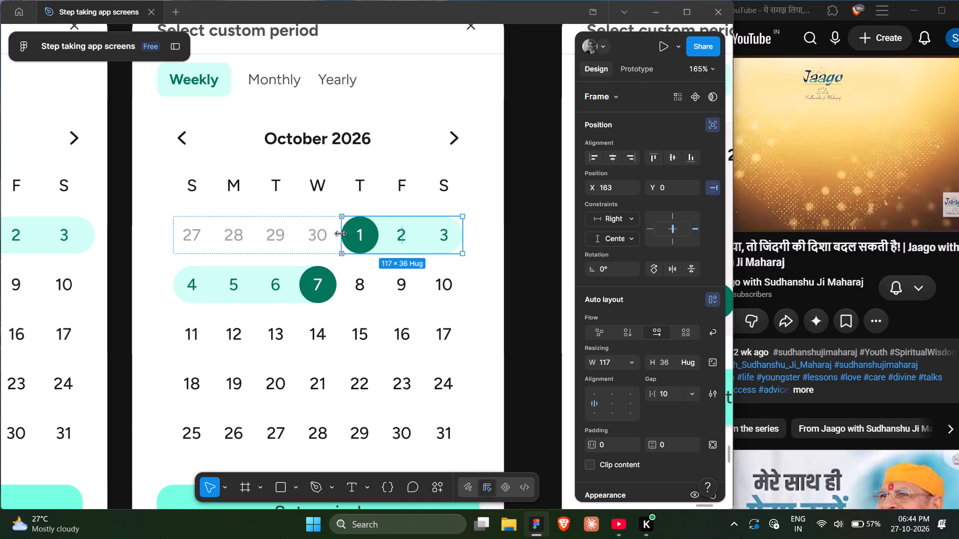
{"action": "left_click_drag", "start_coordinate": [341, 233], "coordinate": [341, 233]}
{"action": "double_click", "coordinate": [520, 269]}
Copy the properties of Frame 3090's white Monthly calendar card and paste them onto Frame 3091's inner Weekly calendar.
{"action": "double_click", "coordinate": [403, 301]}
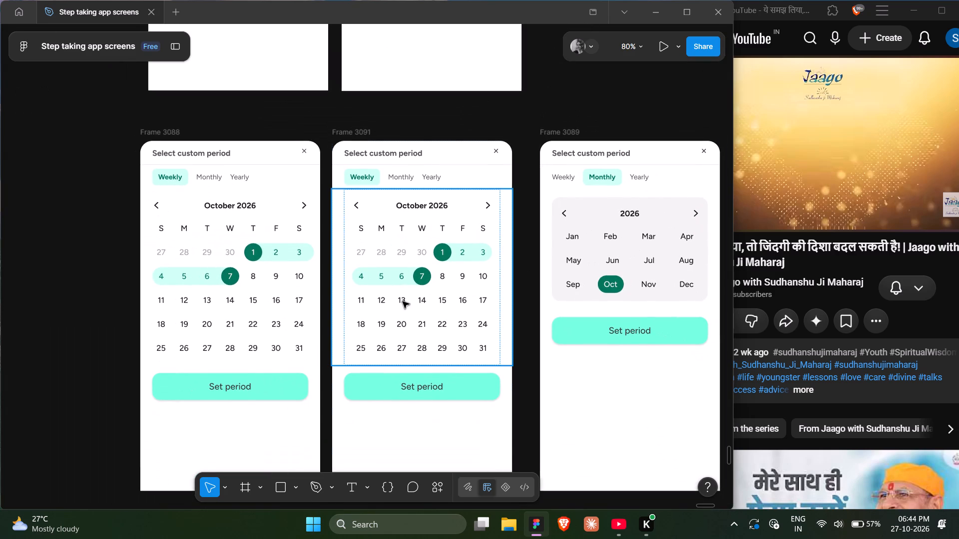
{"action": "scroll", "coordinate": [403, 301], "scroll_direction": "left", "scroll_amount": 2}
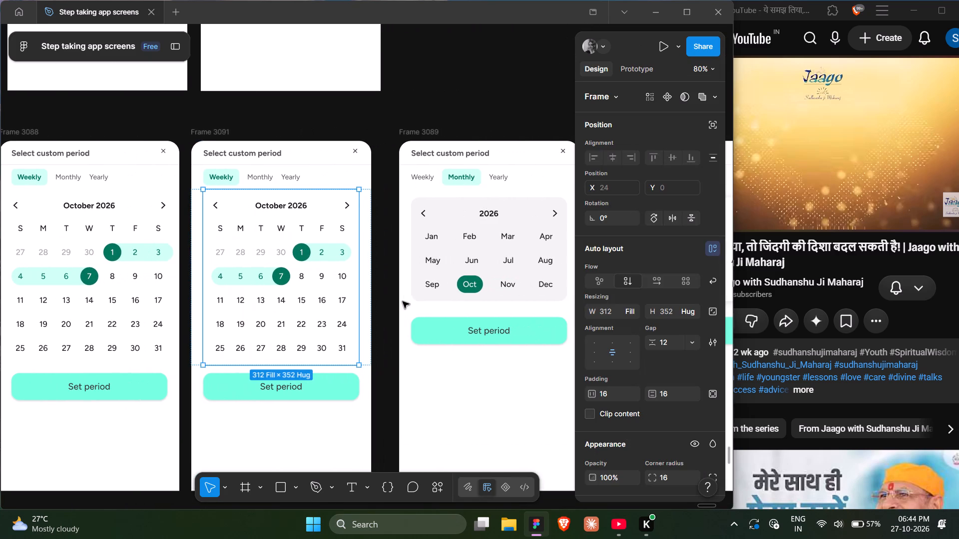
{"action": "scroll", "coordinate": [479, 290], "scroll_direction": "left", "scroll_amount": 4}
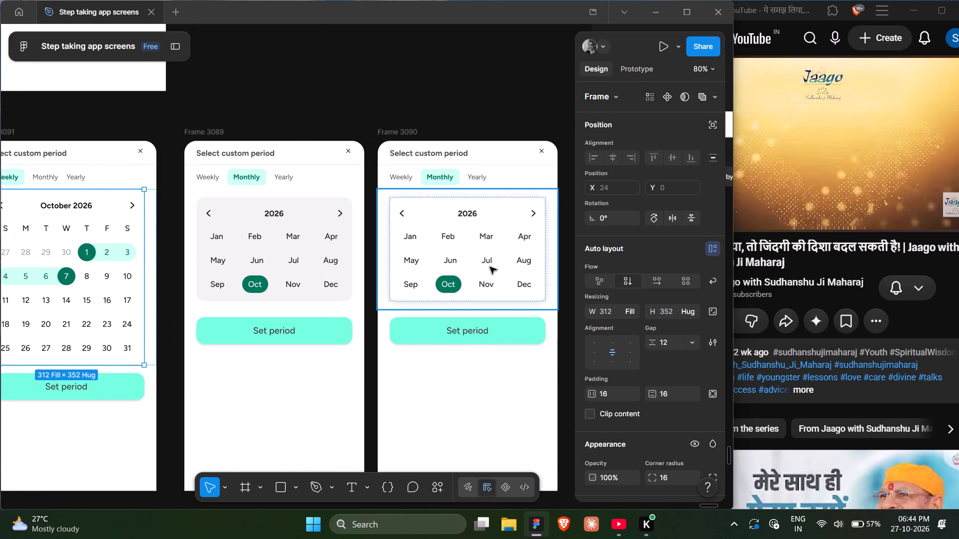
{"action": "double_click", "coordinate": [490, 267]}
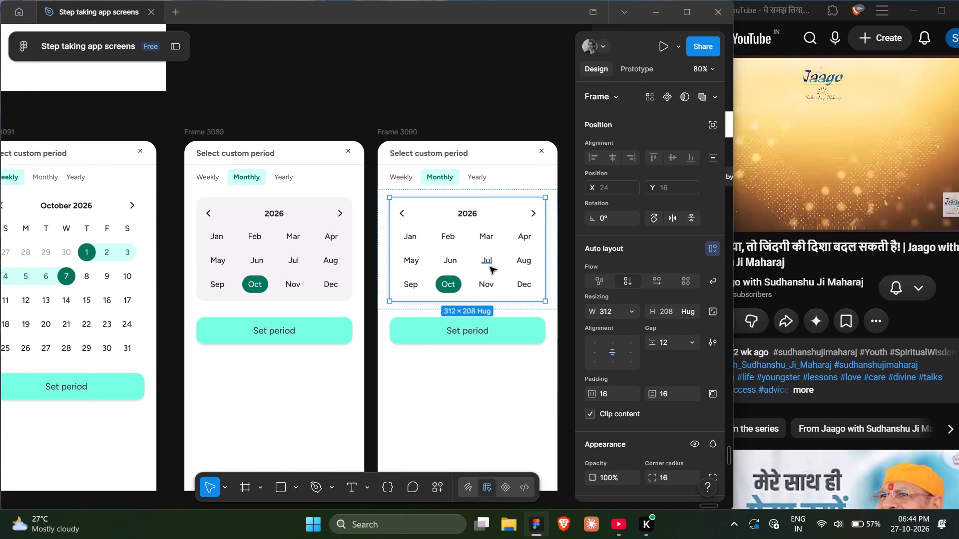
{"action": "key", "text": "ctrl+alt+c"}
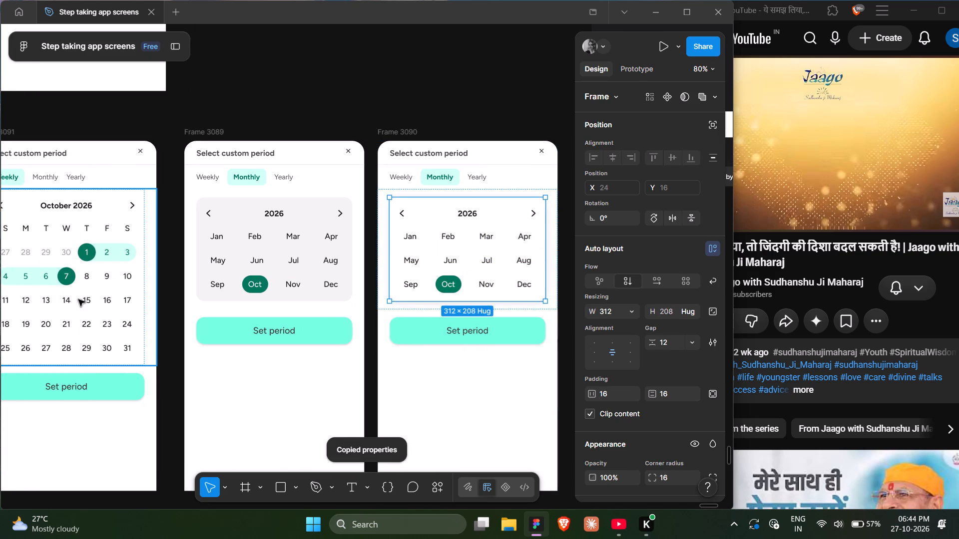
{"action": "double_click", "coordinate": [78, 299]}
{"action": "scroll", "coordinate": [78, 299], "scroll_direction": "right", "scroll_amount": 1}
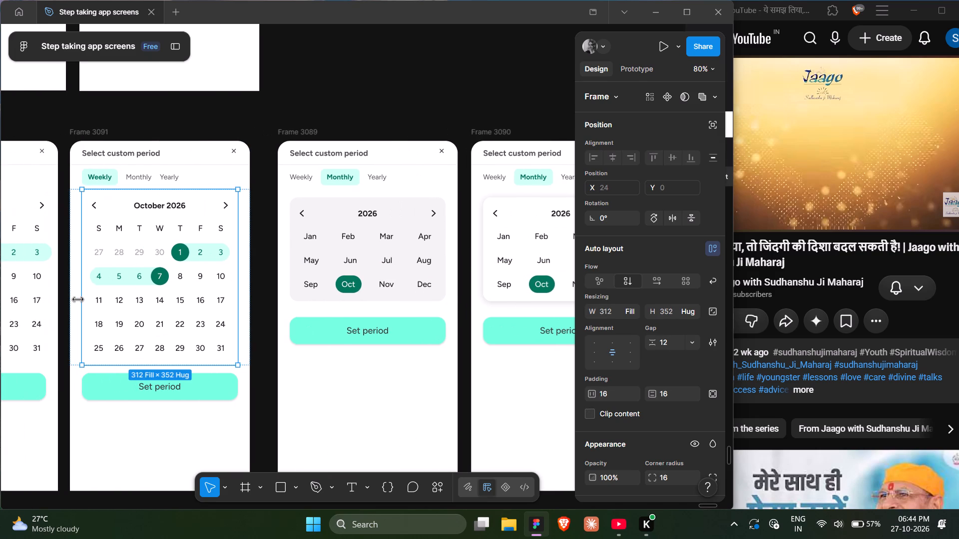
{"action": "key", "text": "ctrl+alt+v"}
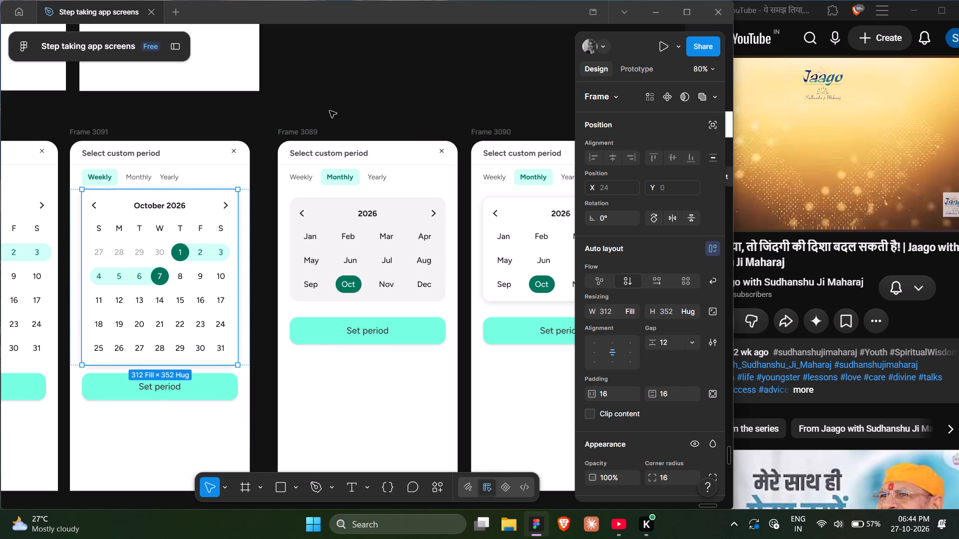
{"action": "double_click", "coordinate": [330, 110]}
Set the vertical padding of the wrapper frame around Frame 3091's Weekly calendar to 16, matching Frame 3090's wrapper.
{"action": "scroll", "coordinate": [330, 110], "scroll_direction": "right", "scroll_amount": 1}
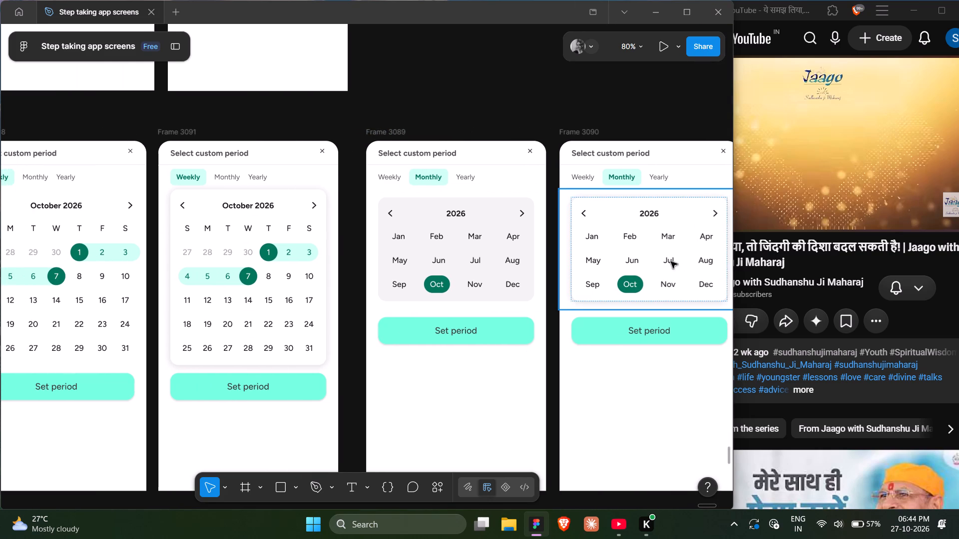
{"action": "left_click", "coordinate": [654, 258]}
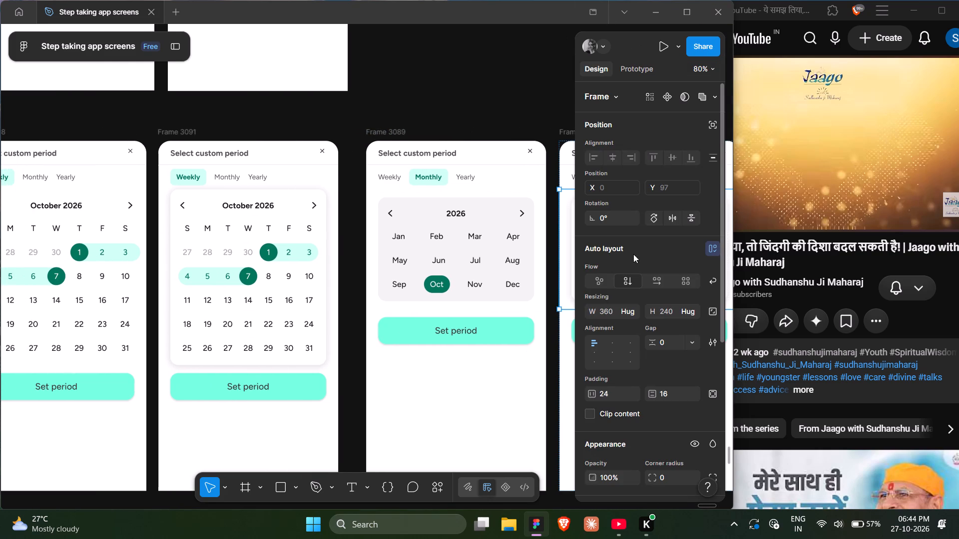
{"action": "left_click", "coordinate": [244, 299]}
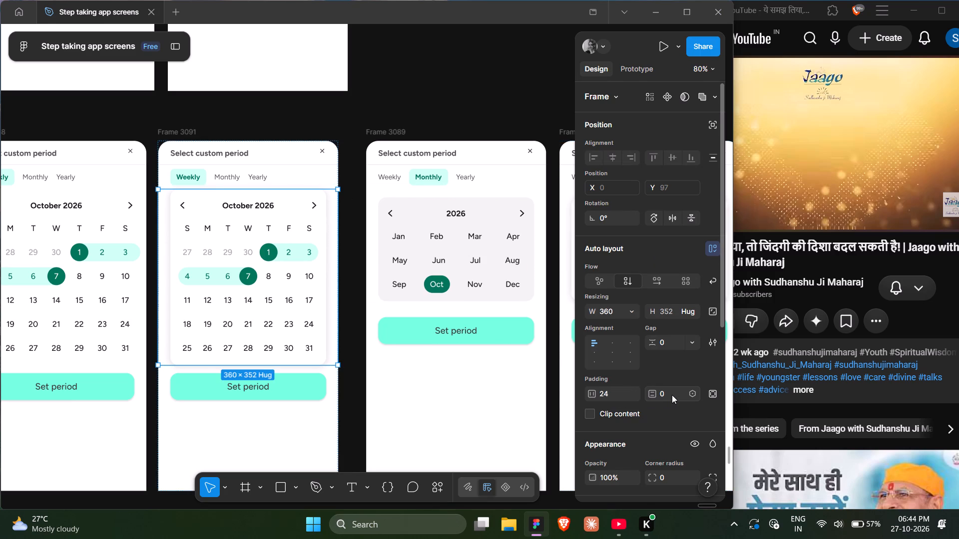
{"action": "left_click", "coordinate": [672, 395]}
{"action": "type", "text": "16"}
{"action": "left_click", "coordinate": [673, 356]}
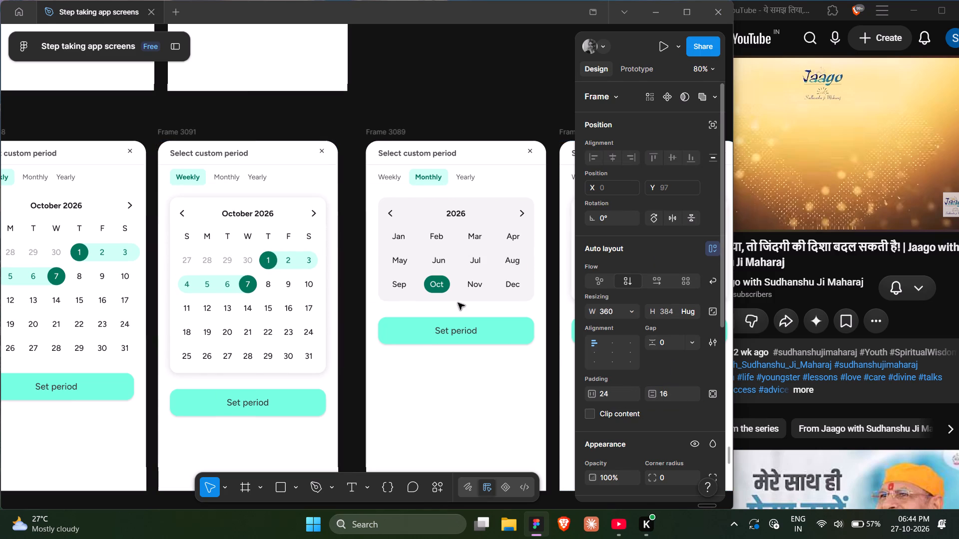
{"action": "left_click", "coordinate": [408, 86]}
{"action": "scroll", "coordinate": [408, 86], "scroll_direction": "right", "scroll_amount": 2}
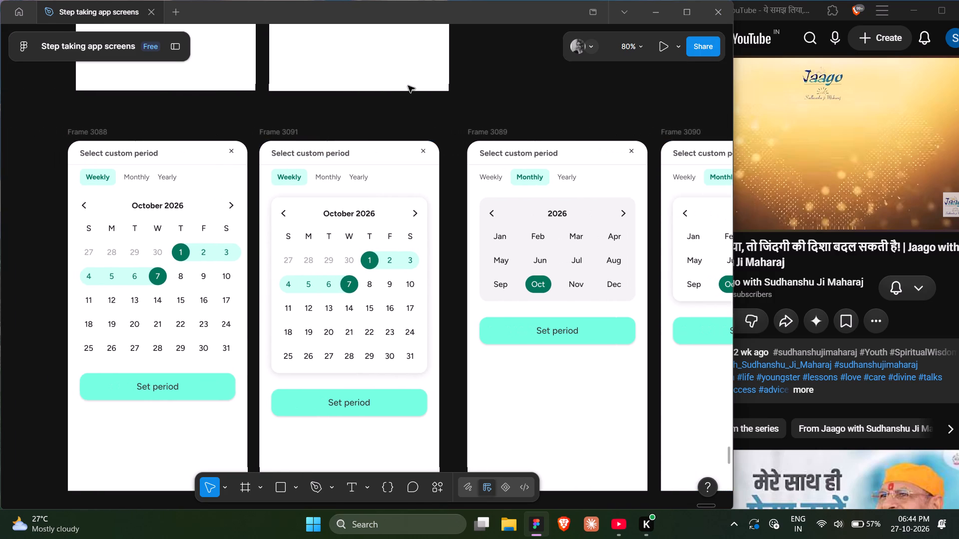
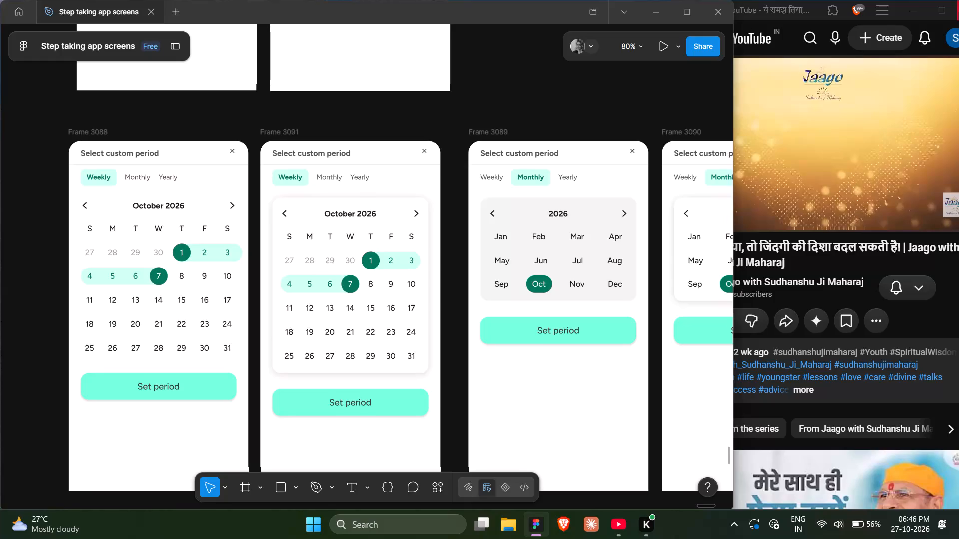
Close the YouTube browser window and maximize the design file's window to fill the screen.
{"action": "left_click", "coordinate": [958, 13]}
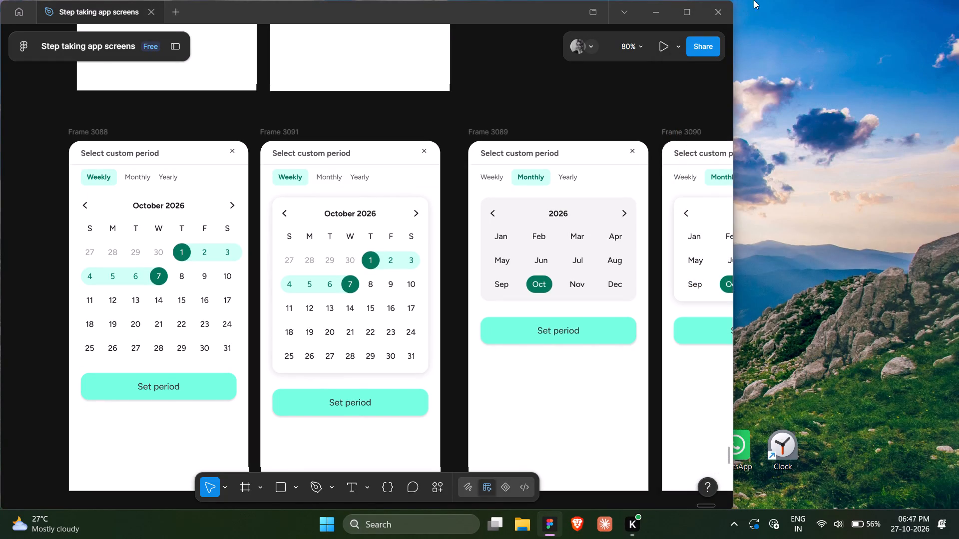
{"action": "left_click", "coordinate": [688, 15]}
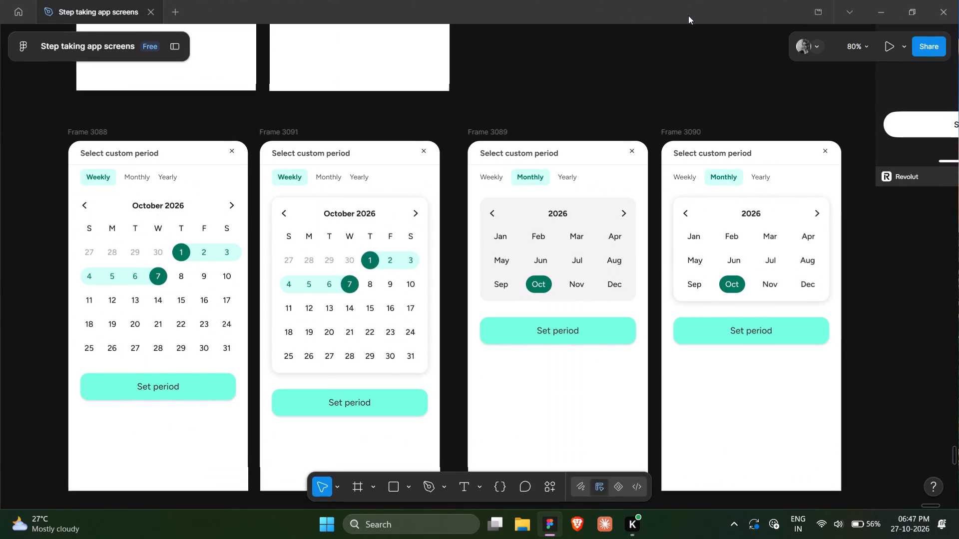